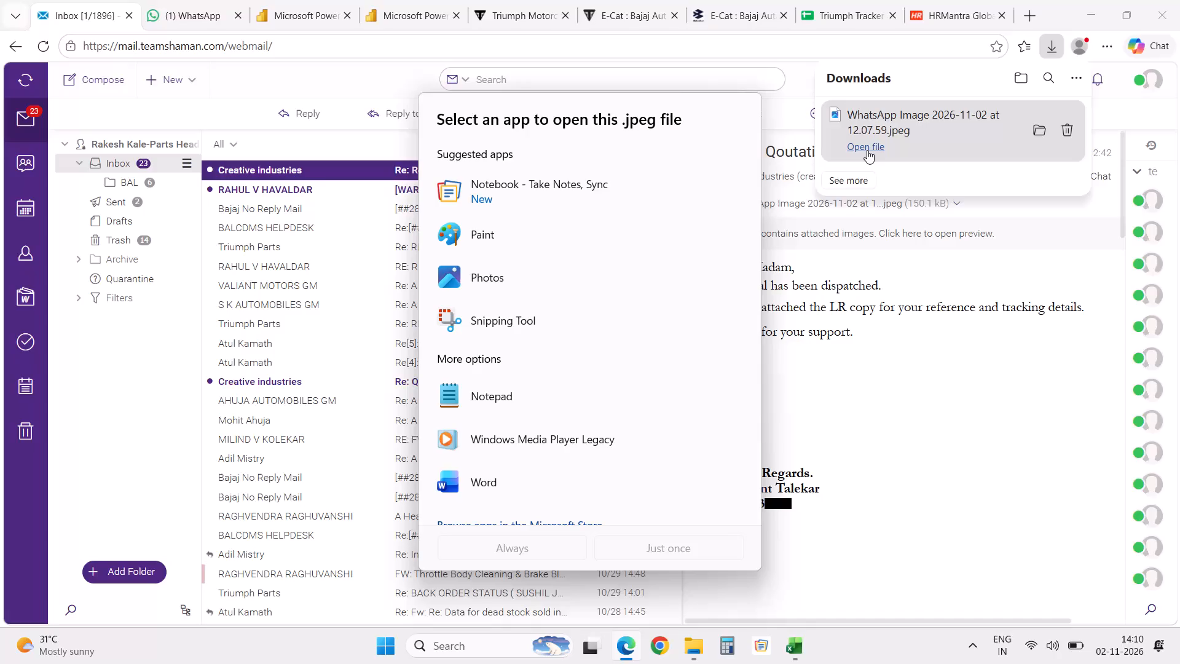
# Open the downloaded WhatsApp JPEG image in Paint, setting Paint as the app always used for this file type.
pyautogui.click(546, 241)
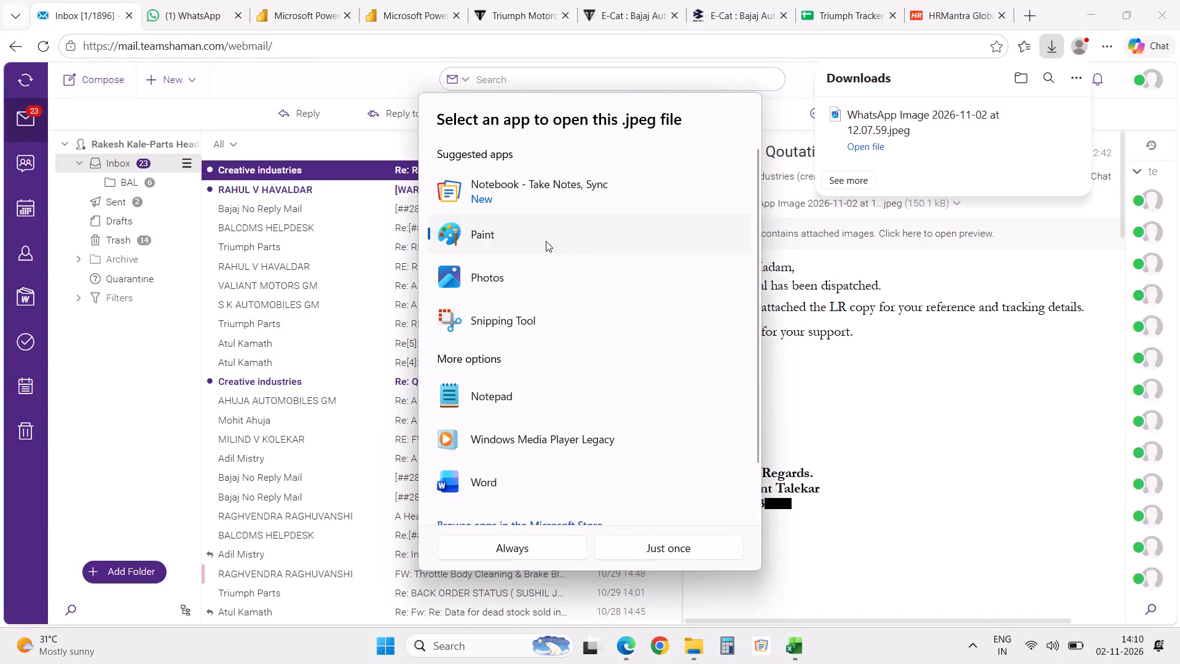
pyautogui.click(546, 241)
pyautogui.click(546, 241)
pyautogui.click(545, 551)
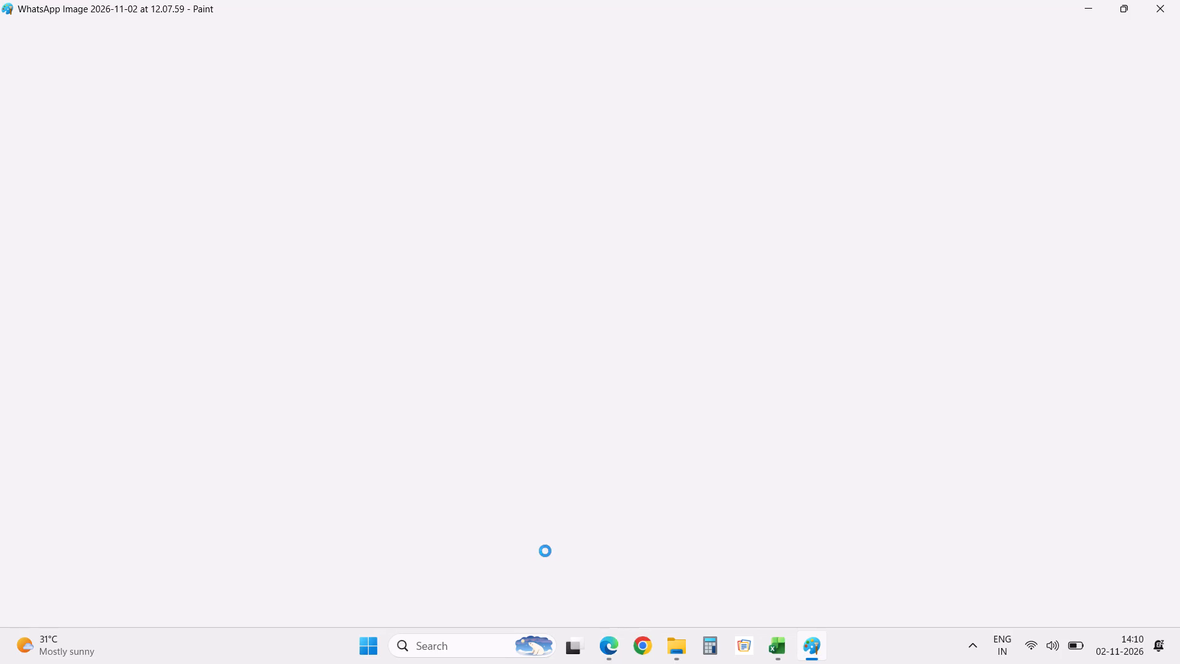
# Rotate the courier slip image right 90° and another 180°, and examine the consignment note's details.
pyautogui.moveTo(545, 551); pyautogui.dragTo(558, 505)
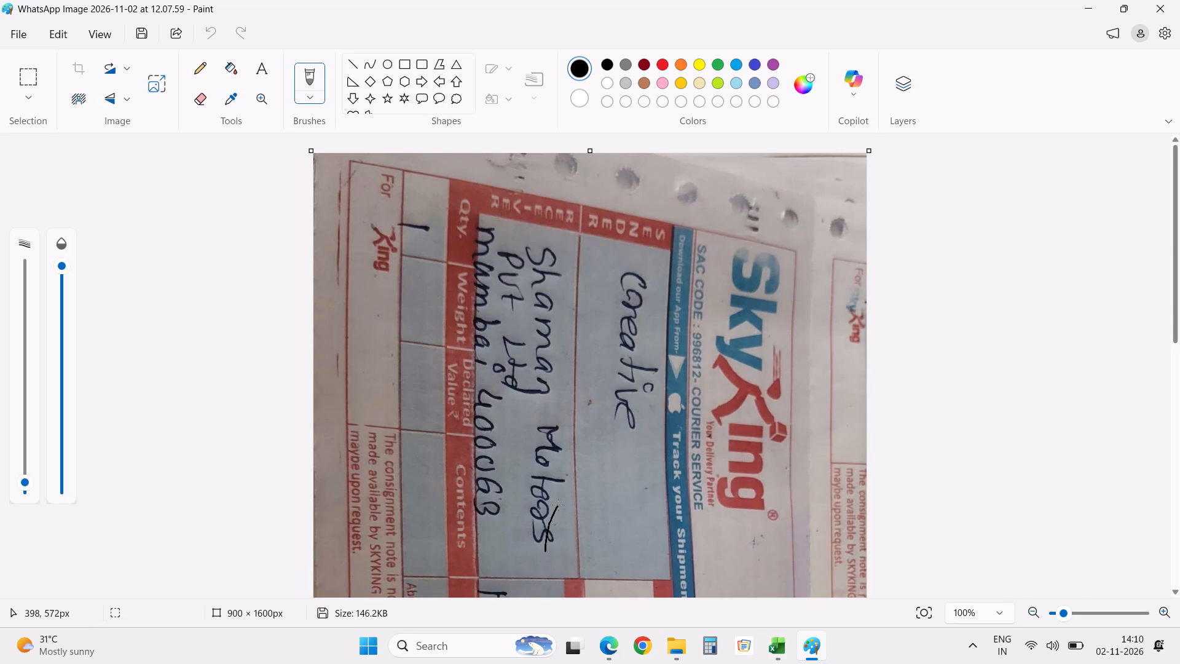
pyautogui.scroll(-20, 558, 505)
pyautogui.scroll(-5, 558, 505)
pyautogui.scroll(7, 558, 505)
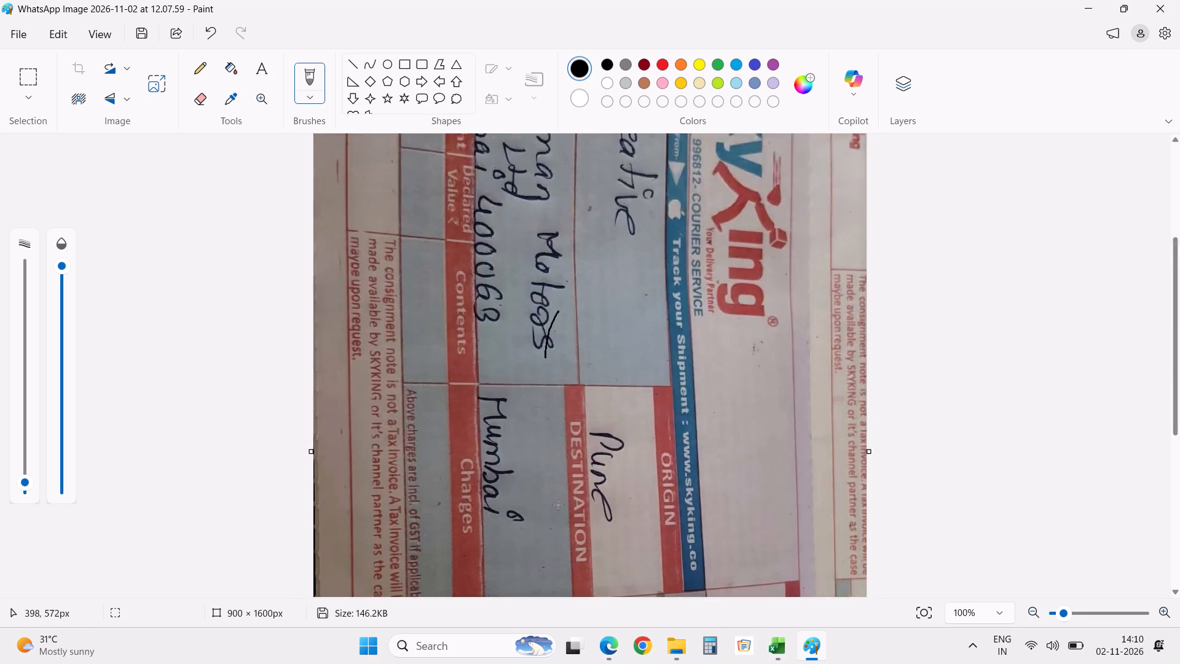
pyautogui.scroll(3, 558, 505)
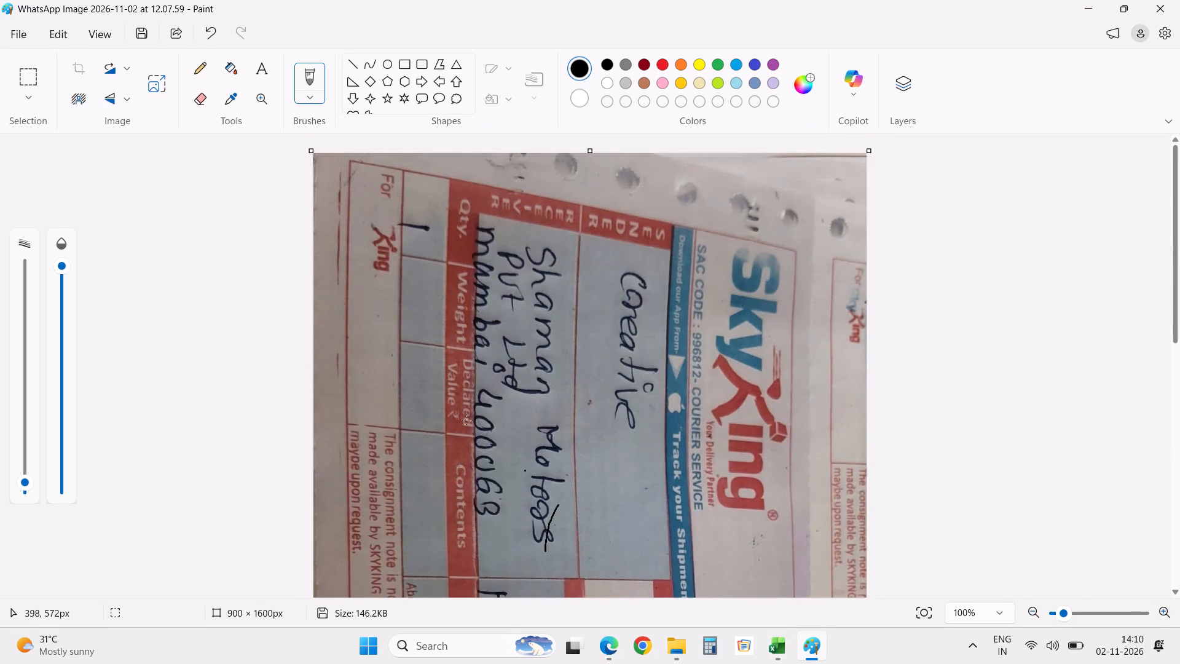
pyautogui.click(114, 69)
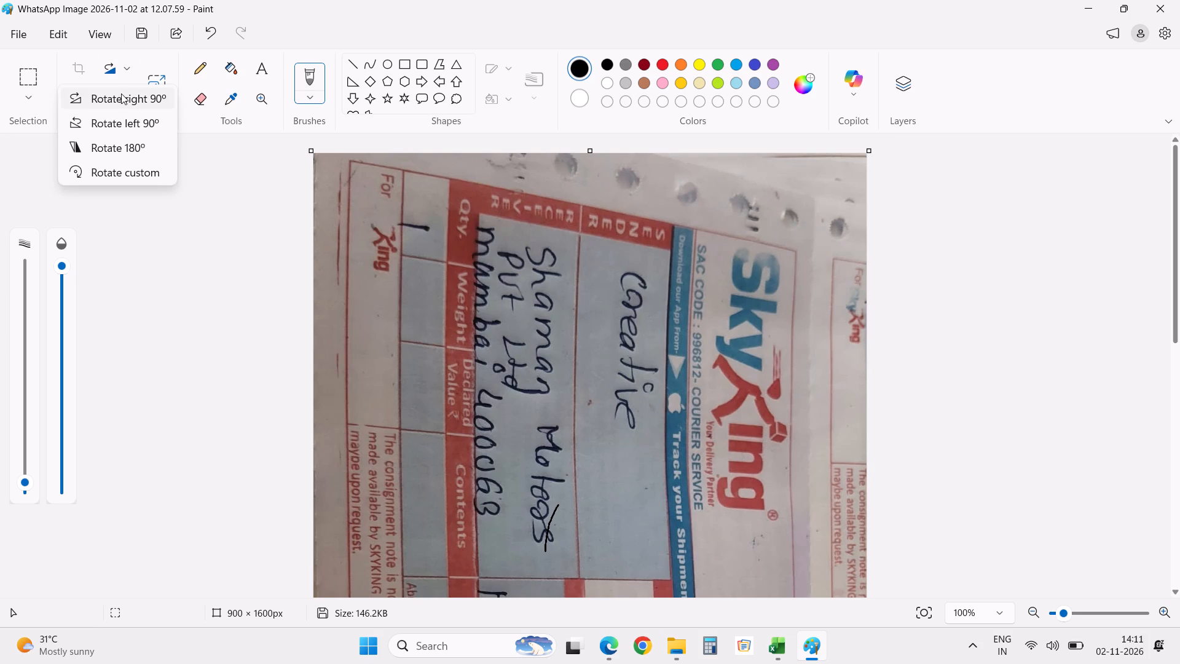
pyautogui.click(121, 93)
pyautogui.click(114, 73)
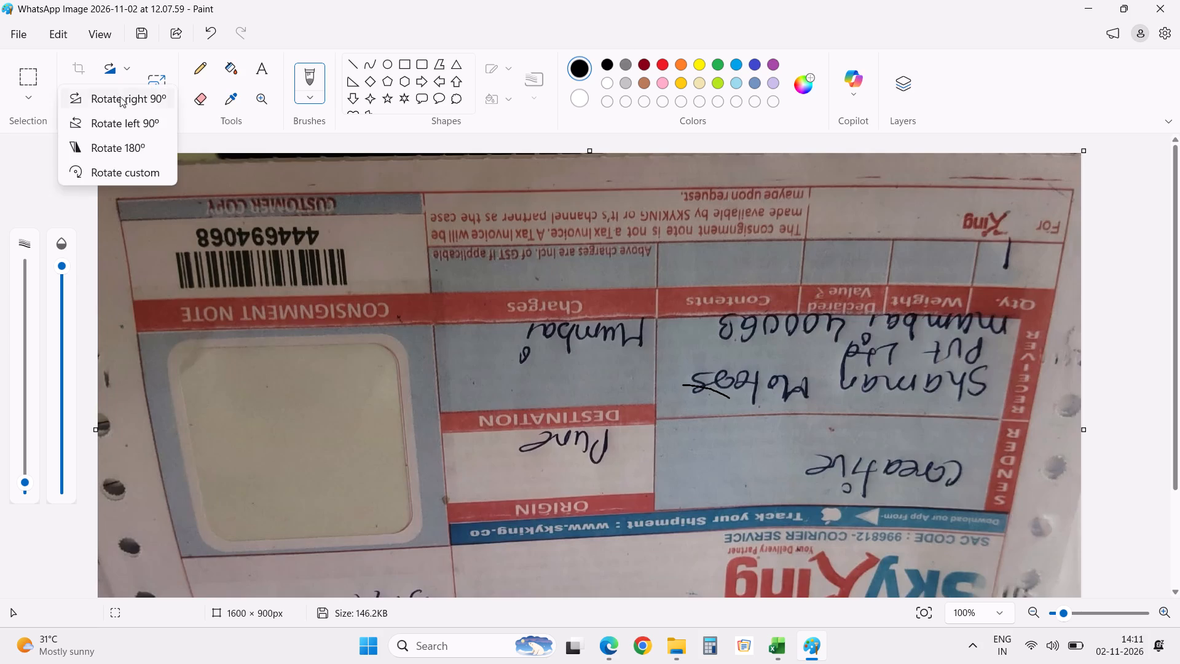
pyautogui.click(128, 151)
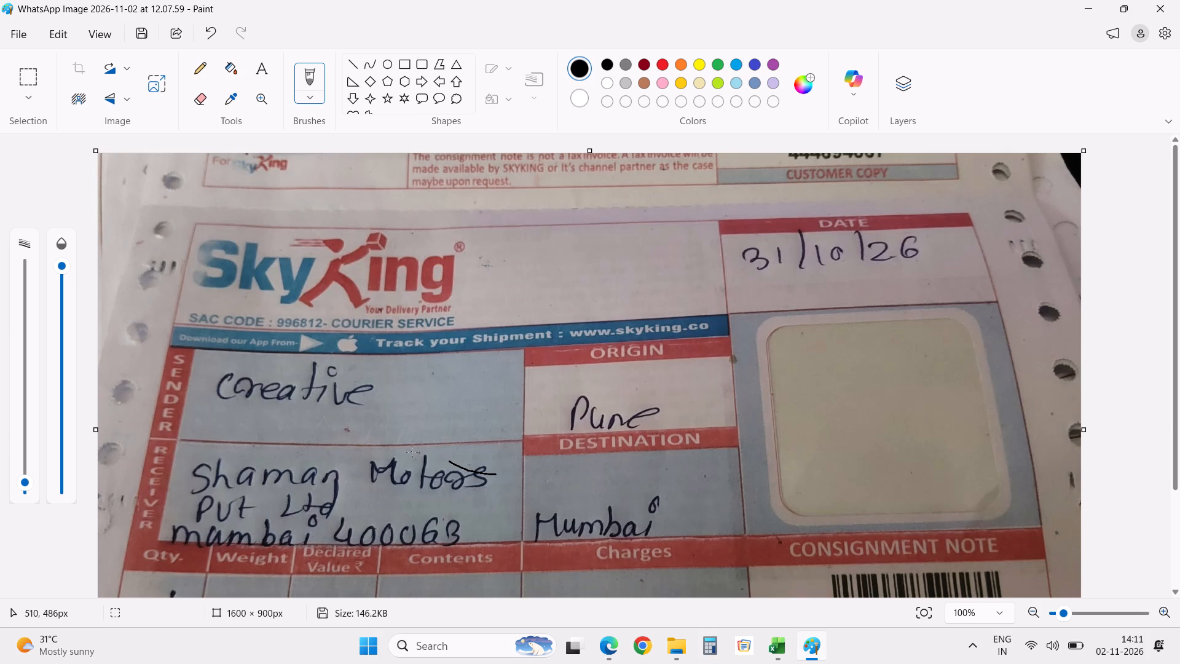
pyautogui.scroll(-17, 412, 452)
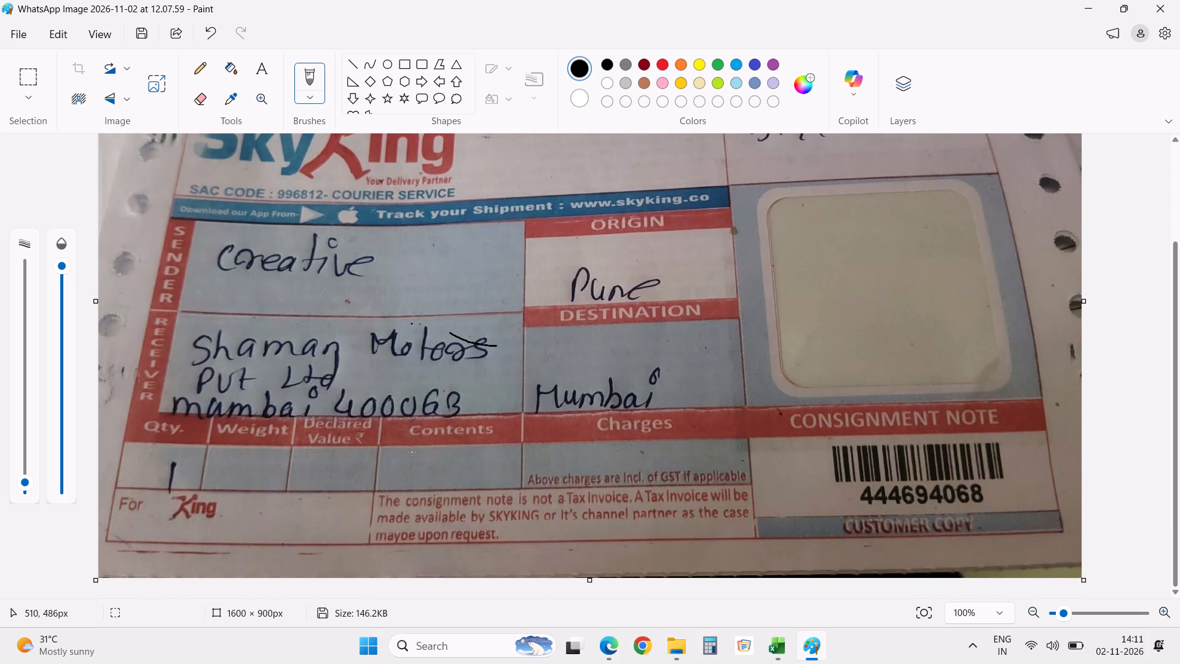
pyautogui.scroll(-16, 412, 452)
# Close the courier slip image without saving the changes and return to the webmail inbox.
pyautogui.click(1159, 8)
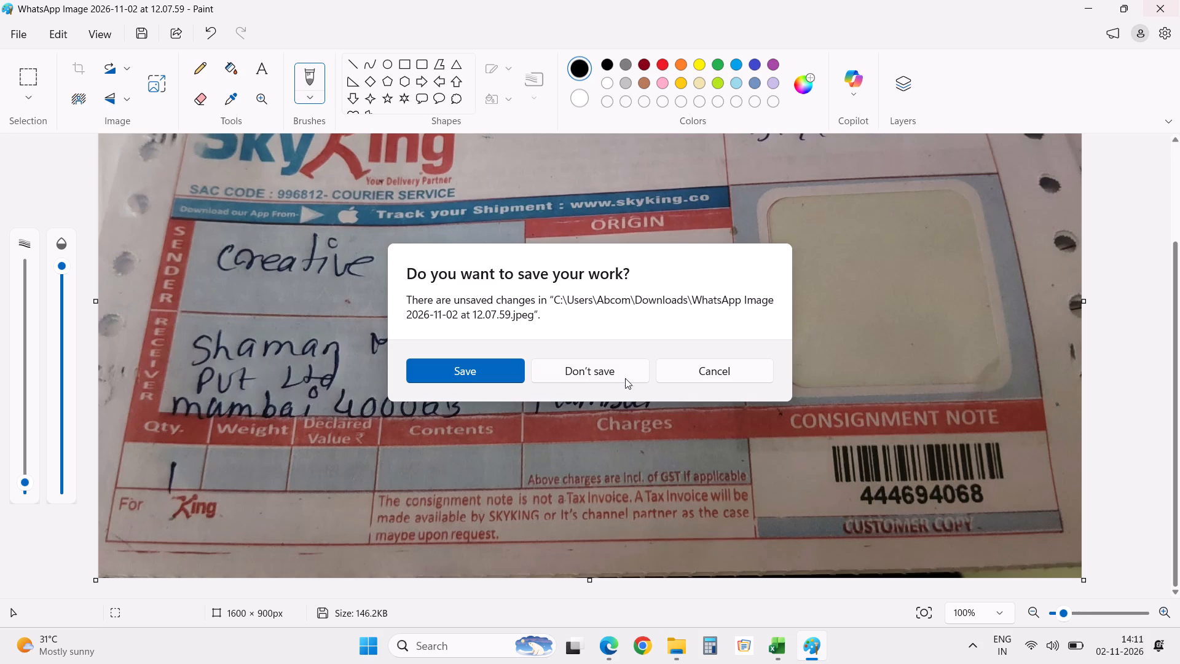
pyautogui.click(623, 373)
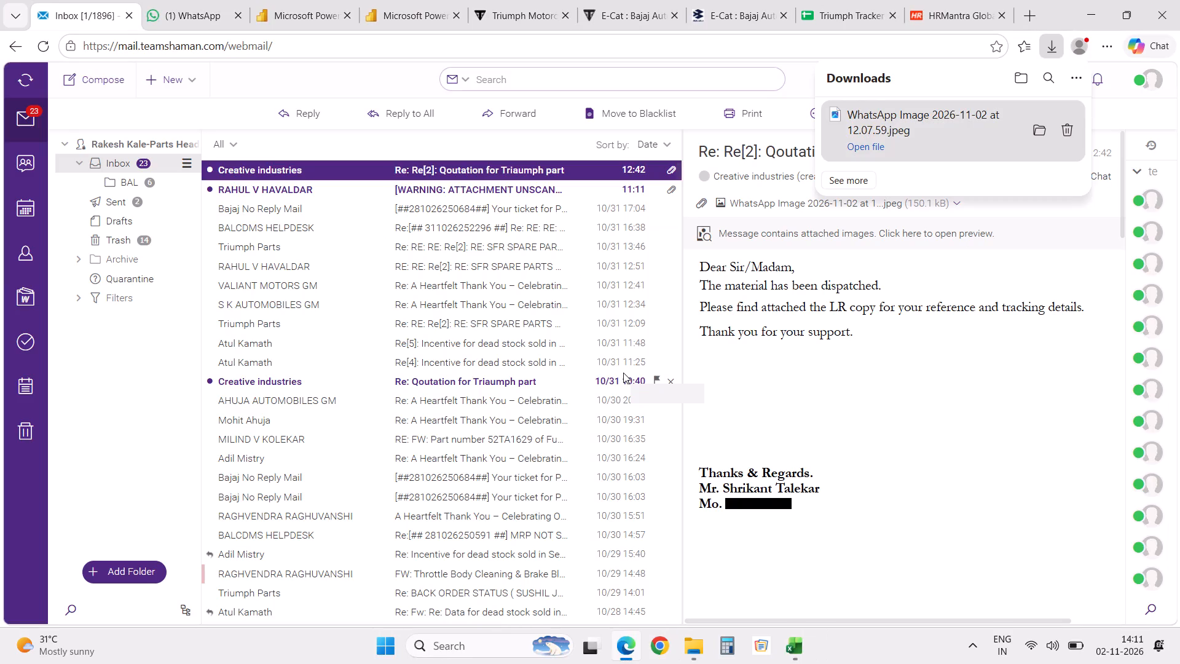
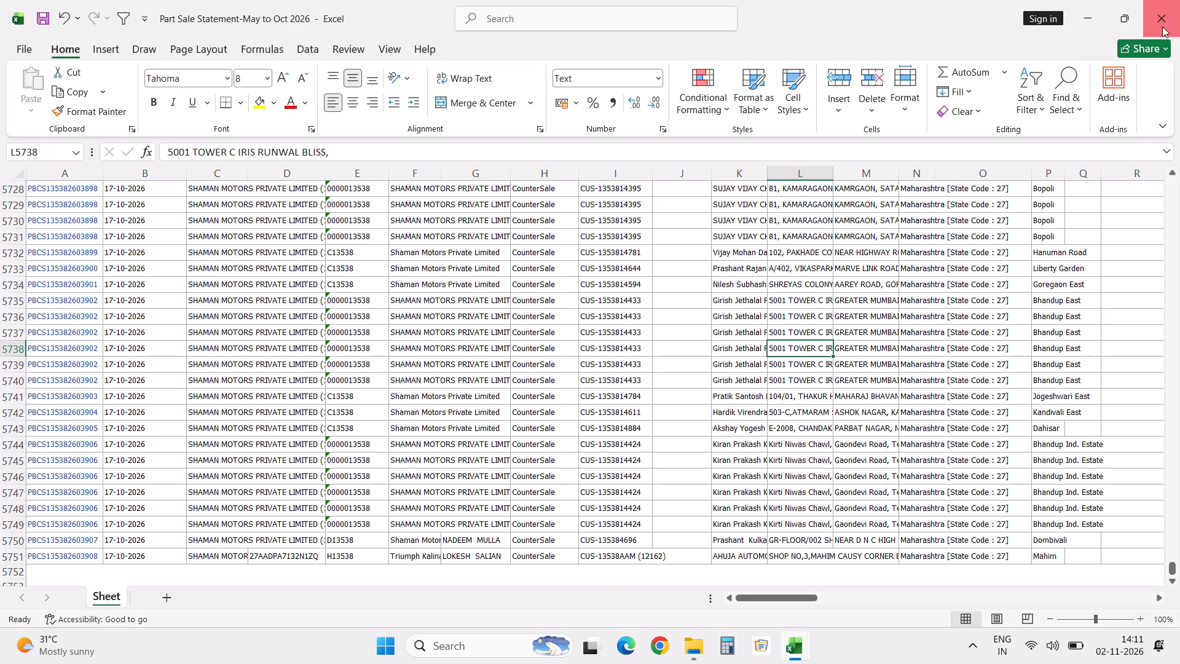
# Close the Part Sale Statement-May to Oct 2026 workbook and switch to the Funds Statement folder in File Explorer.
pyautogui.click(622, 350)
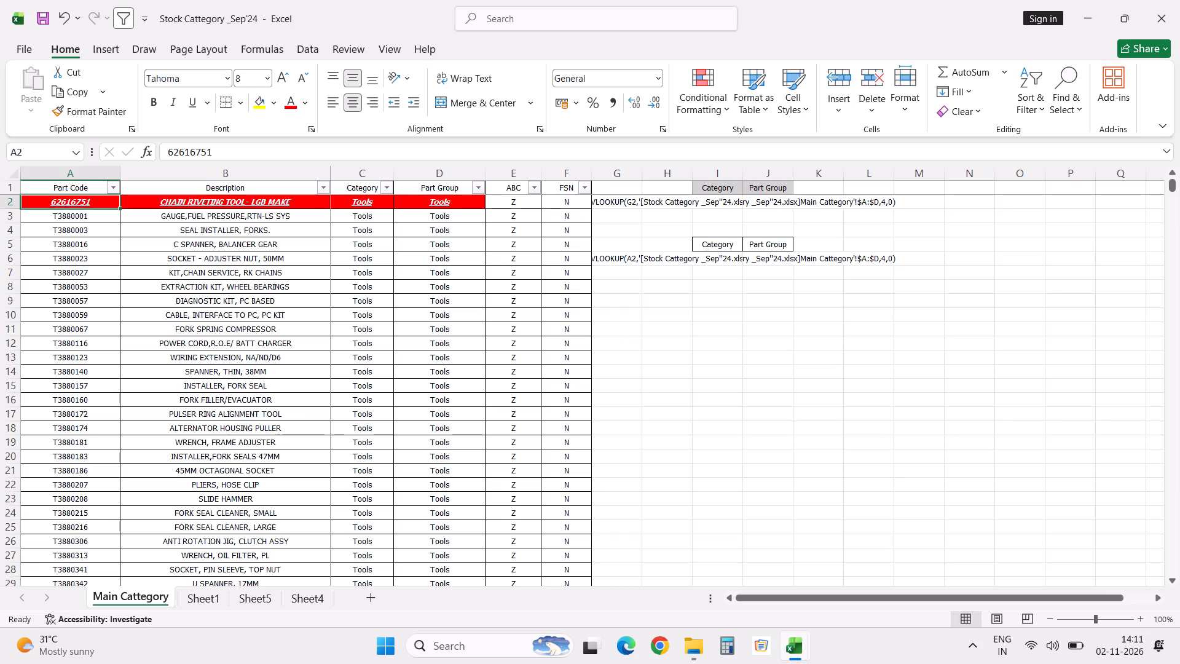
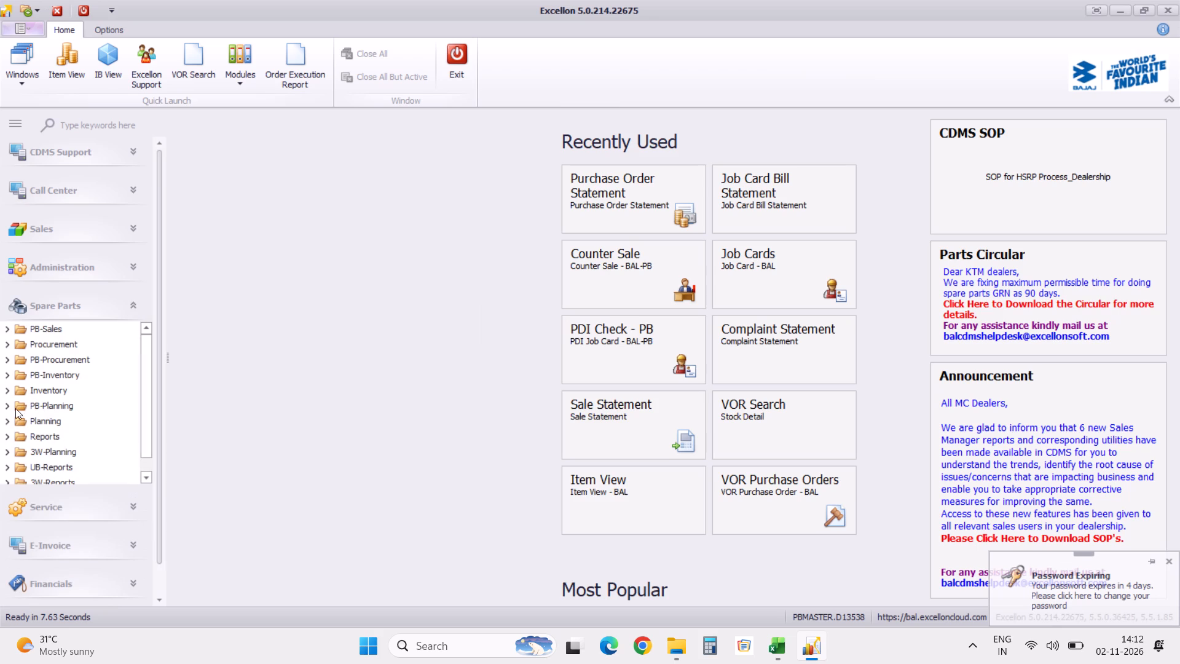
# Open the Sale Statement report from the sales statements within the Spare Parts reports.
pyautogui.click(9, 434)
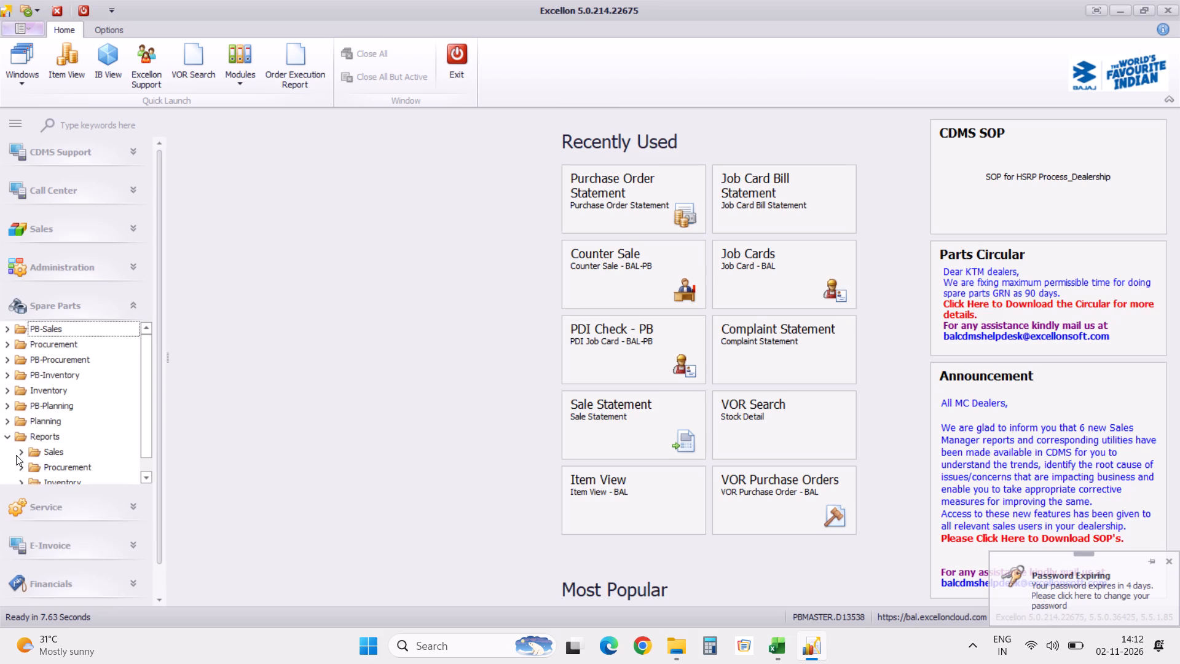
pyautogui.click(20, 452)
pyautogui.click(34, 470)
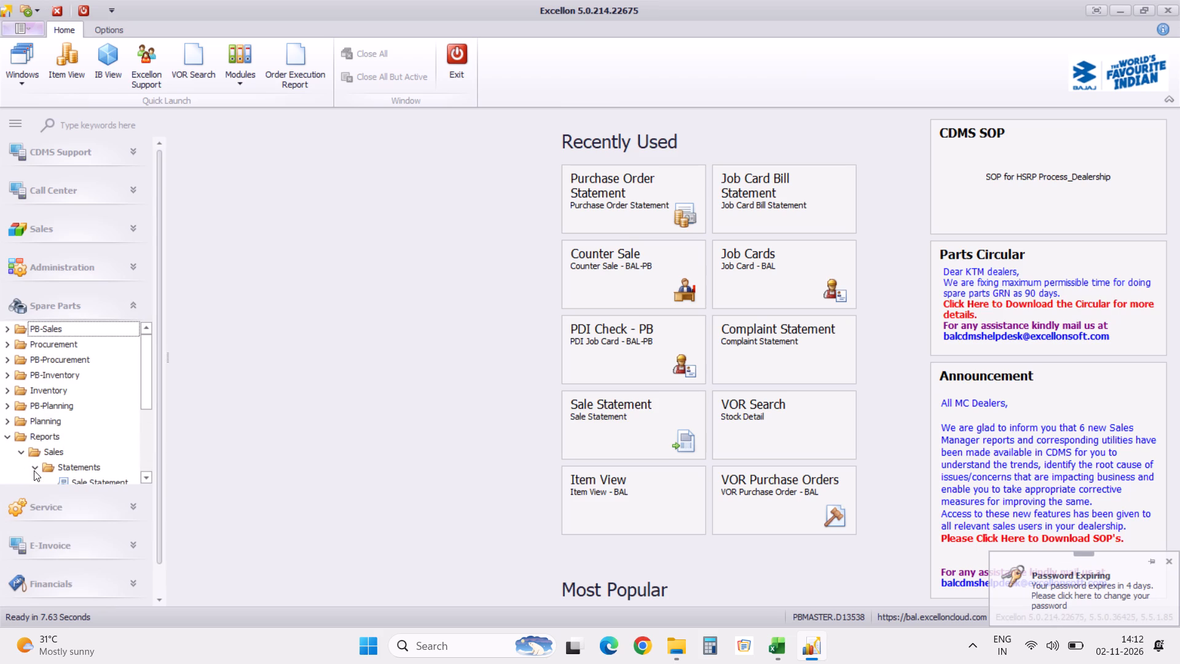
pyautogui.click(88, 479)
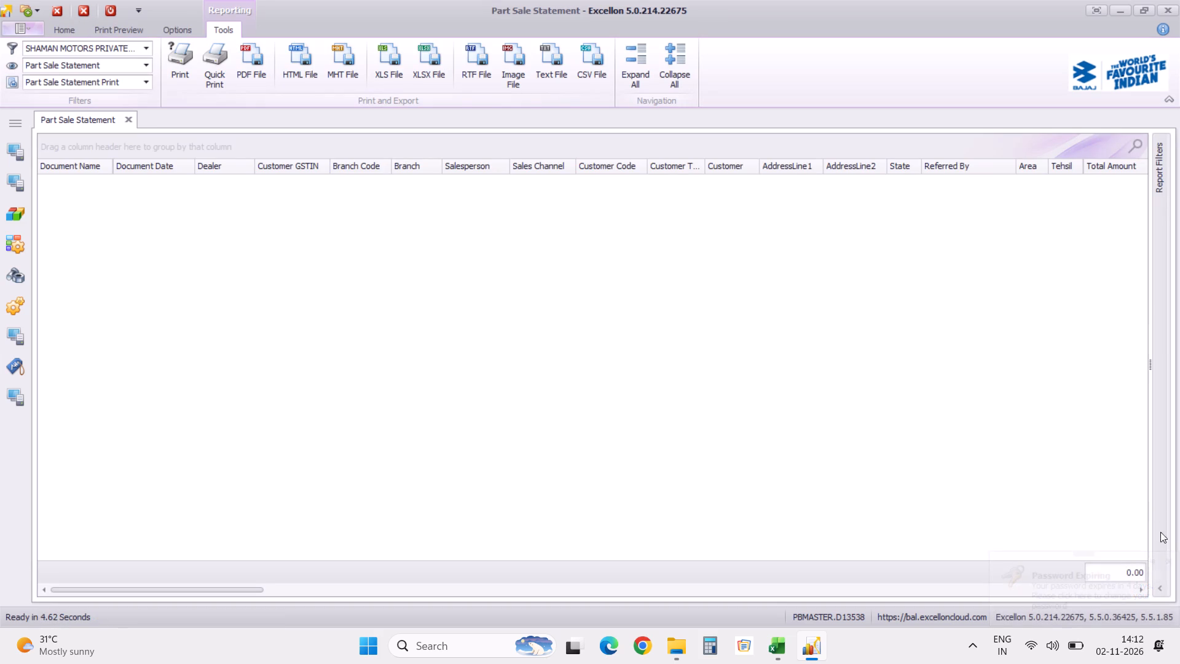
# Generate the Part Sale Statement for a custom date range from 01-04-2026 to 31-10-2026.
pyautogui.click(1163, 592)
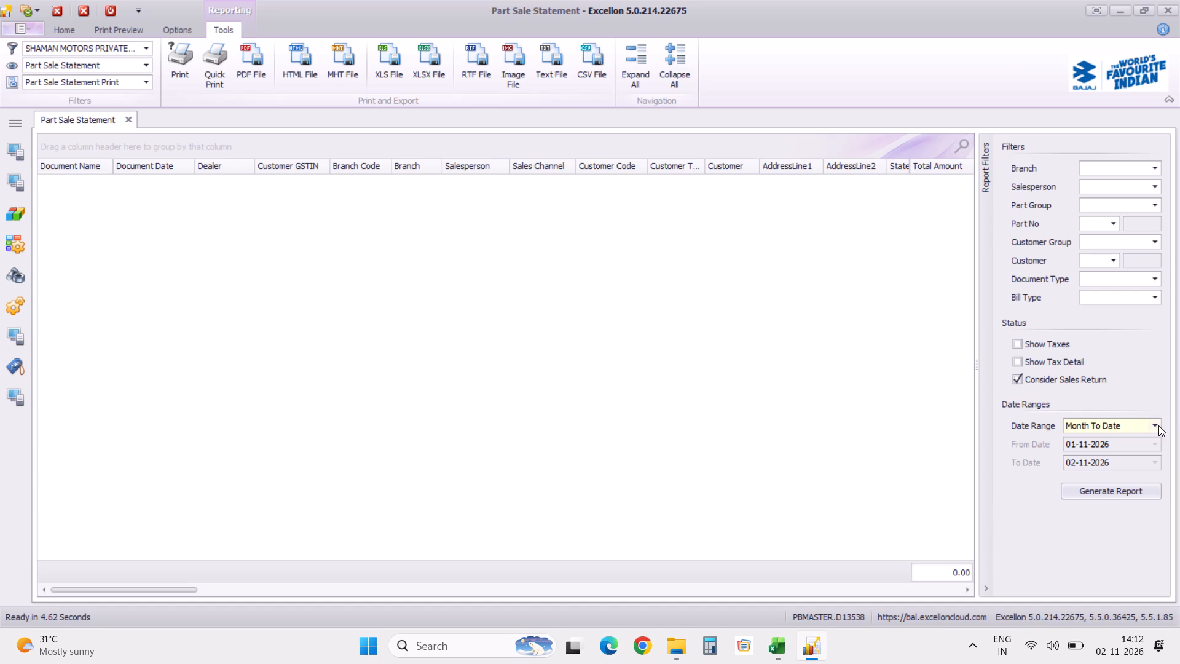
pyautogui.click(1155, 425)
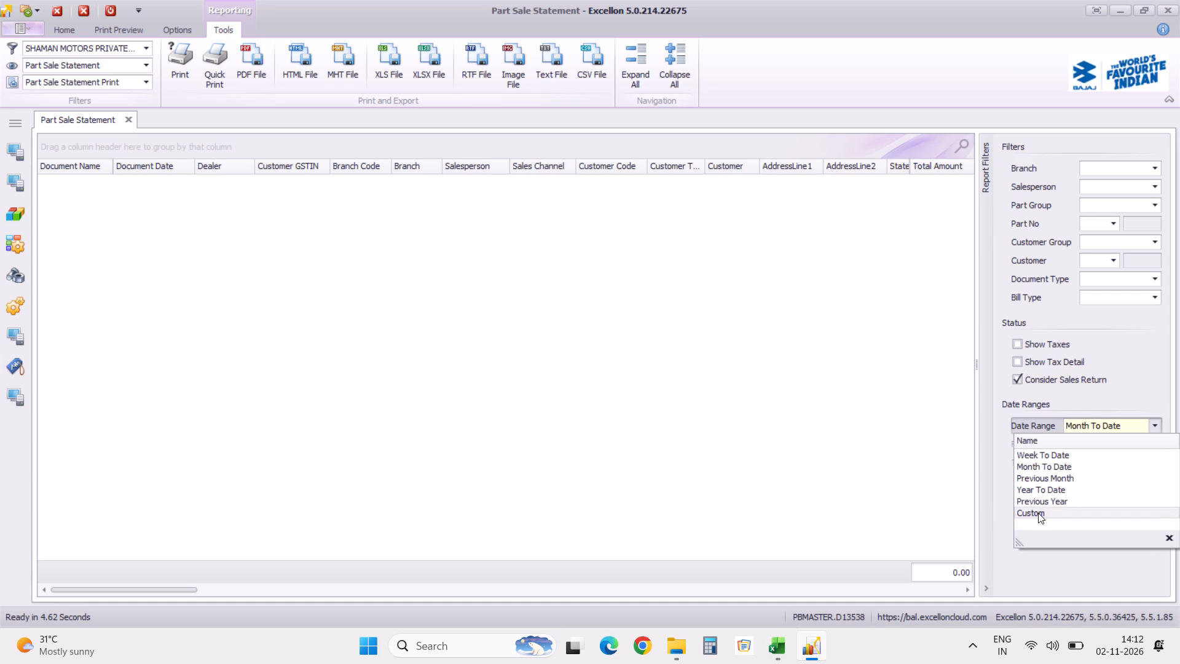
pyautogui.click(1038, 513)
pyautogui.press('Tab')
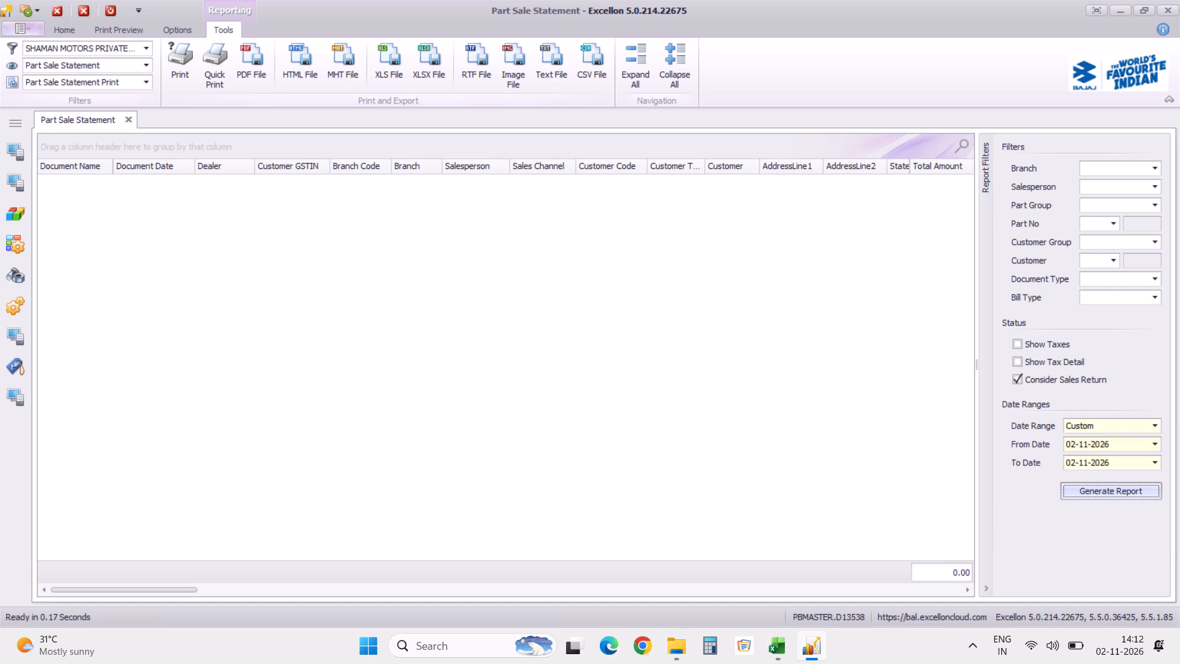
pyautogui.click(1069, 447)
pyautogui.write('01')
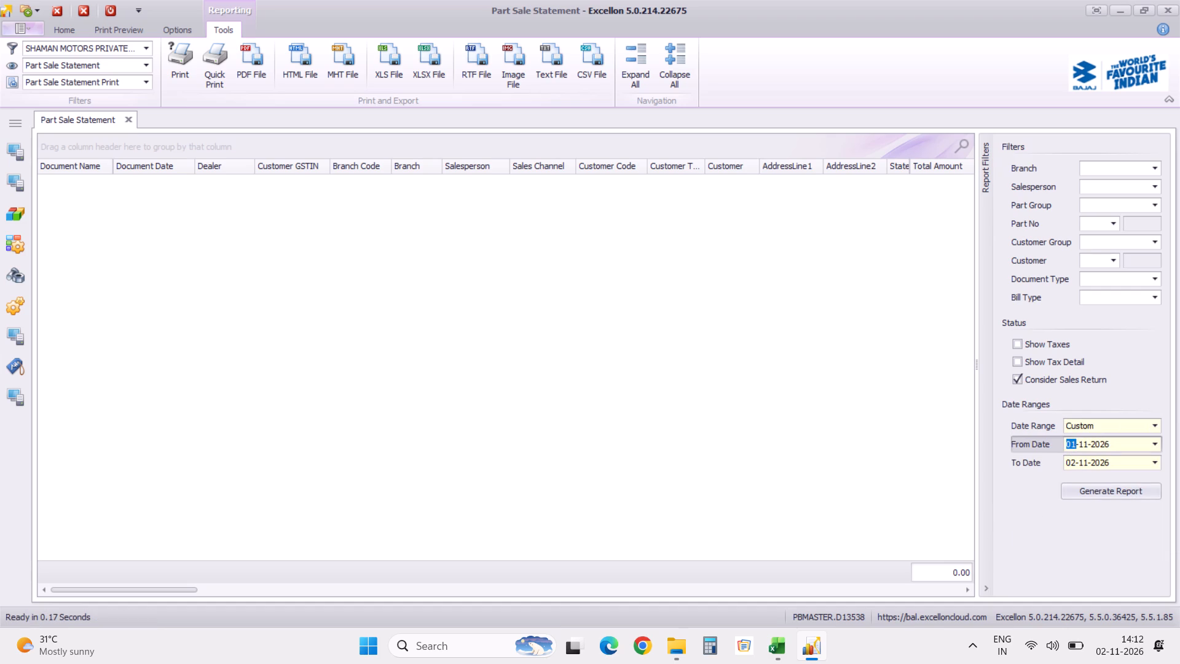
pyautogui.press('Right')
pyautogui.write('04')
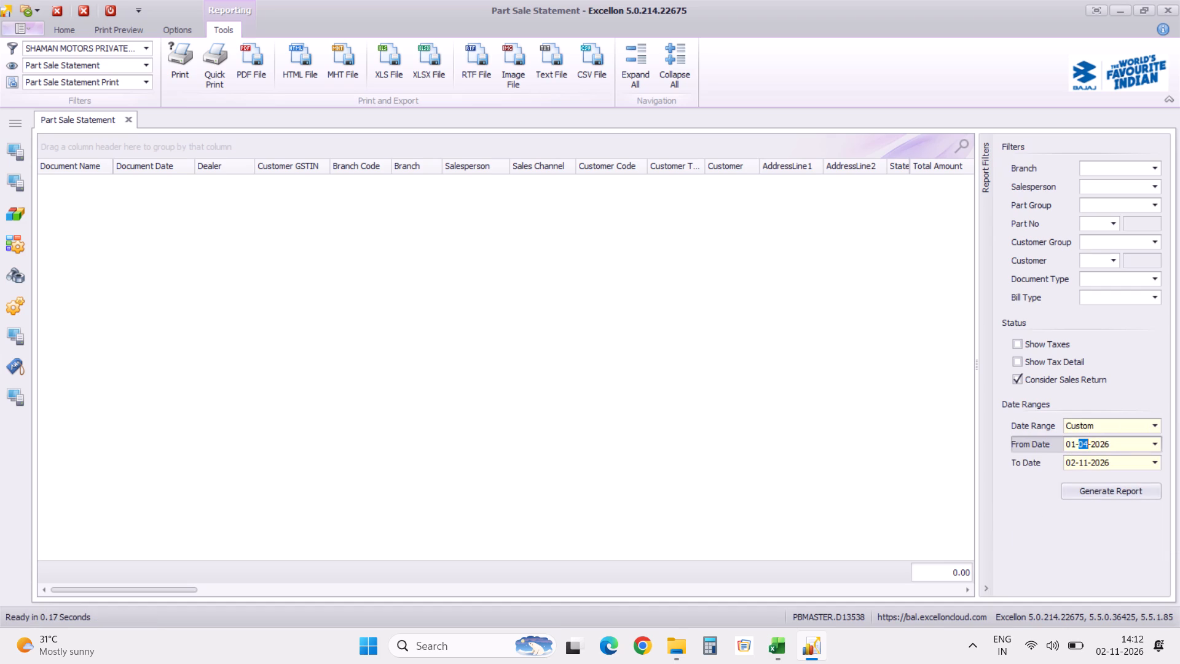
pyautogui.click(1069, 460)
pyautogui.write('31')
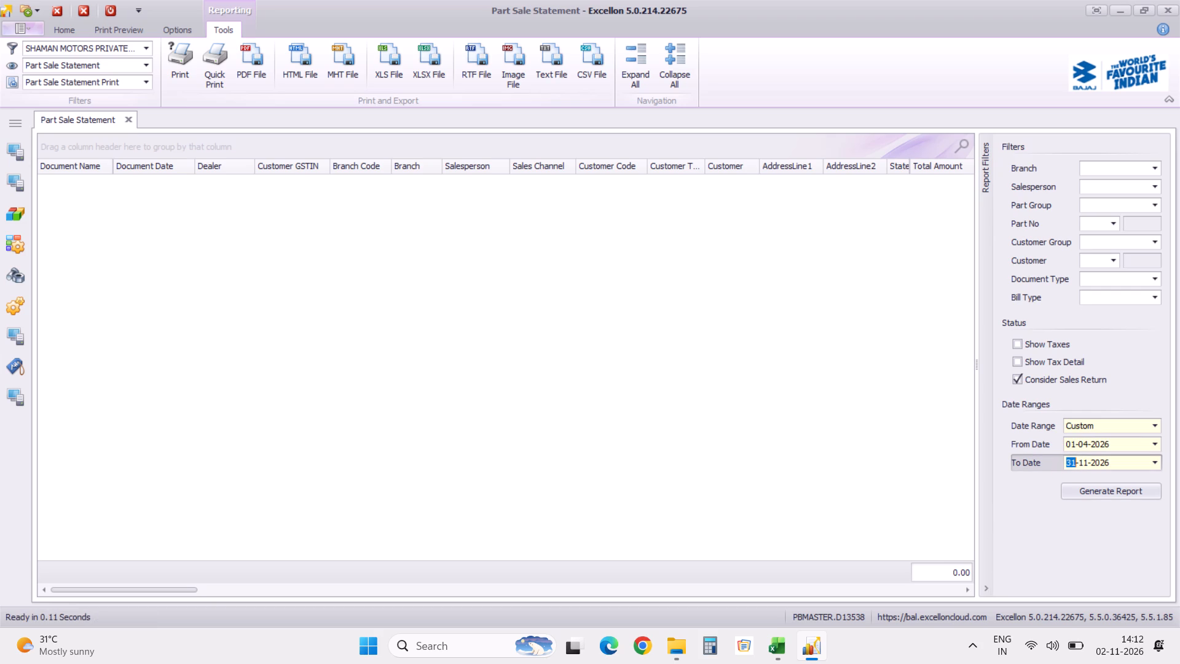
pyautogui.press('Right')
pyautogui.write('10')
pyautogui.click(1084, 491)
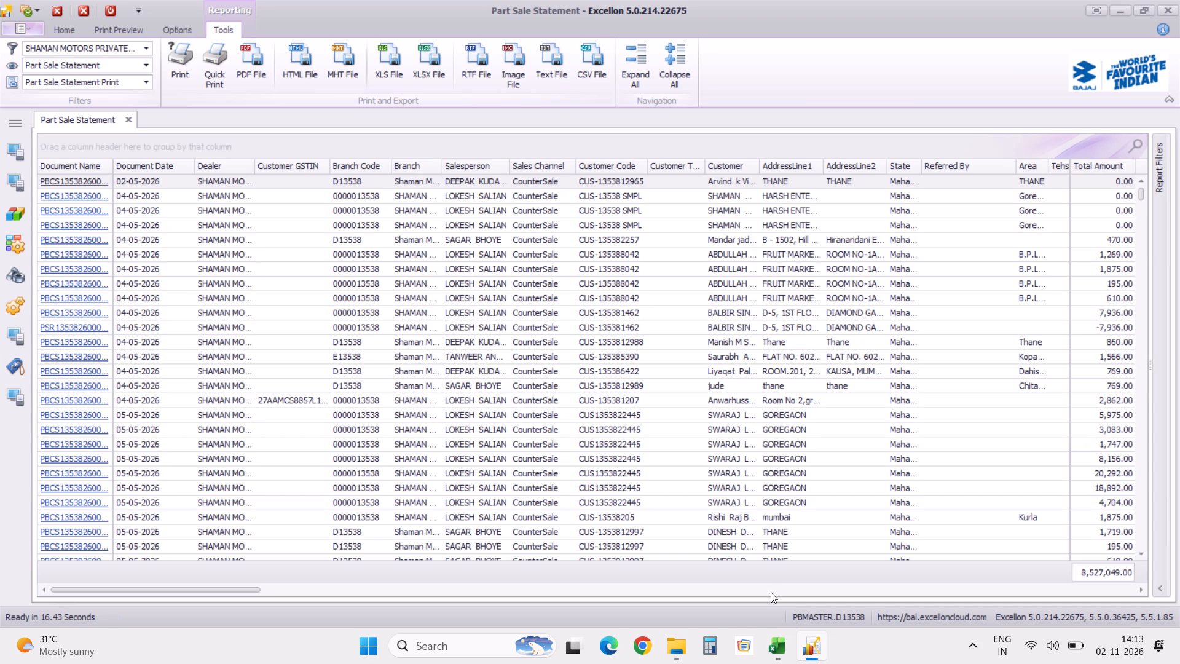
# Open the Part Sale Statement-May to Oct 2026 workbook from File Explorer, check the months in its Document Date filter, and close it without saving.
pyautogui.click(676, 646)
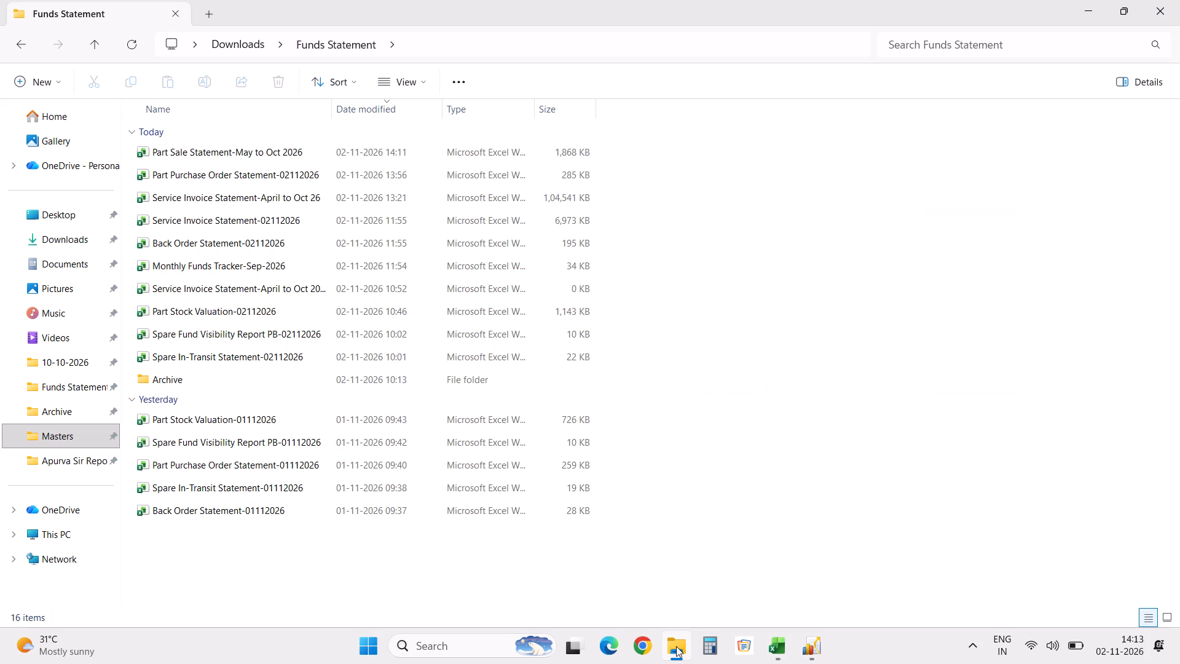
pyautogui.hotkey('alt', 'Tab')
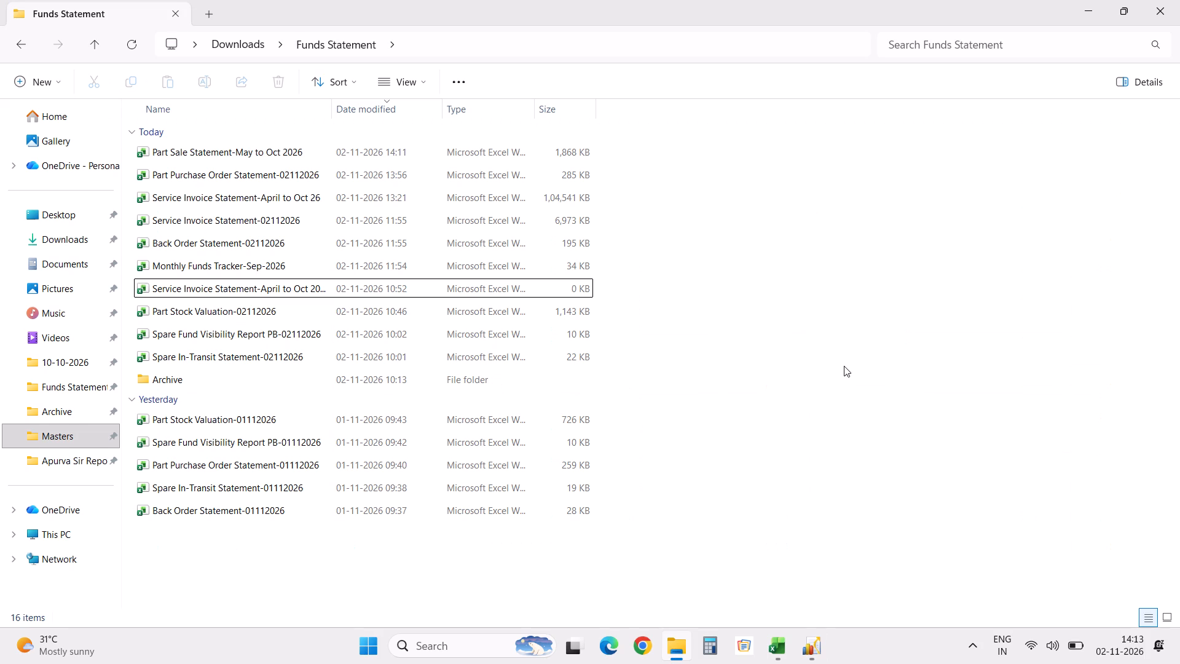
pyautogui.hotkey('alt', 'Tab')
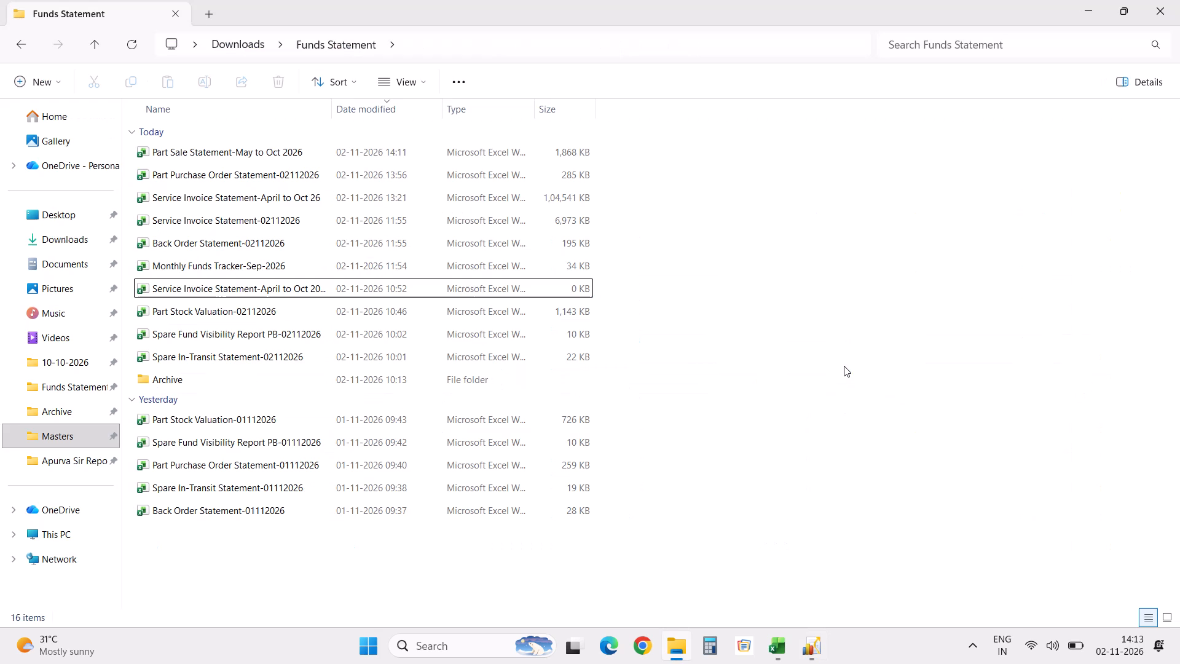
pyautogui.hotkey('alt', 'Tab')
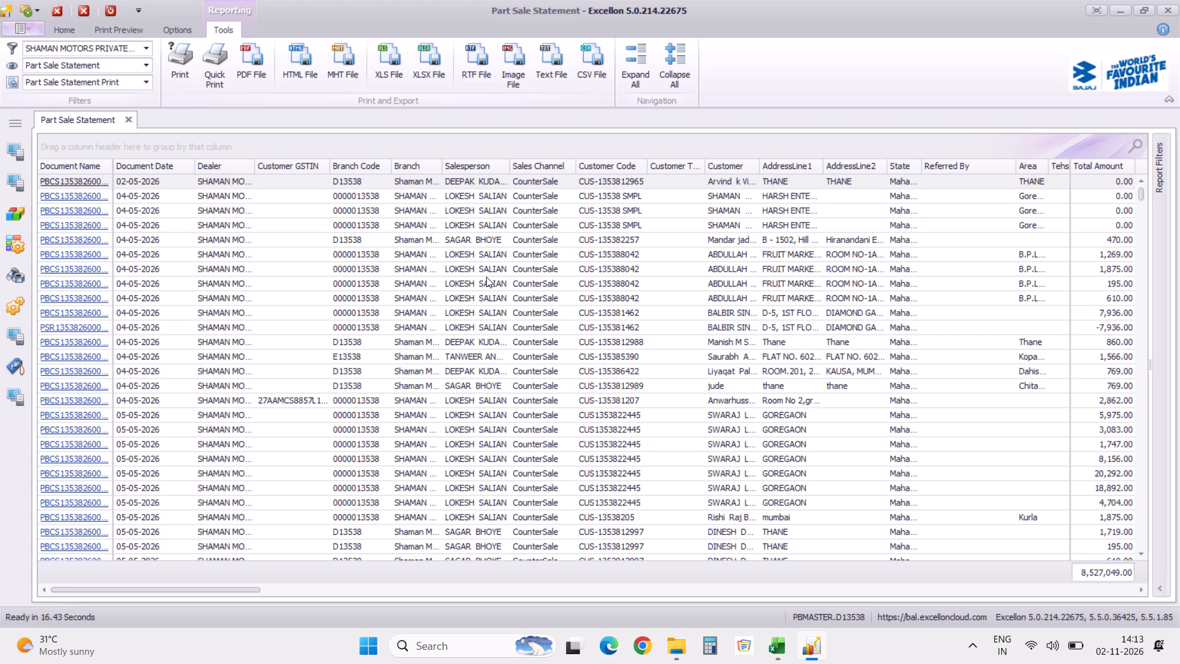
pyautogui.hotkey('alt', 'Tab')
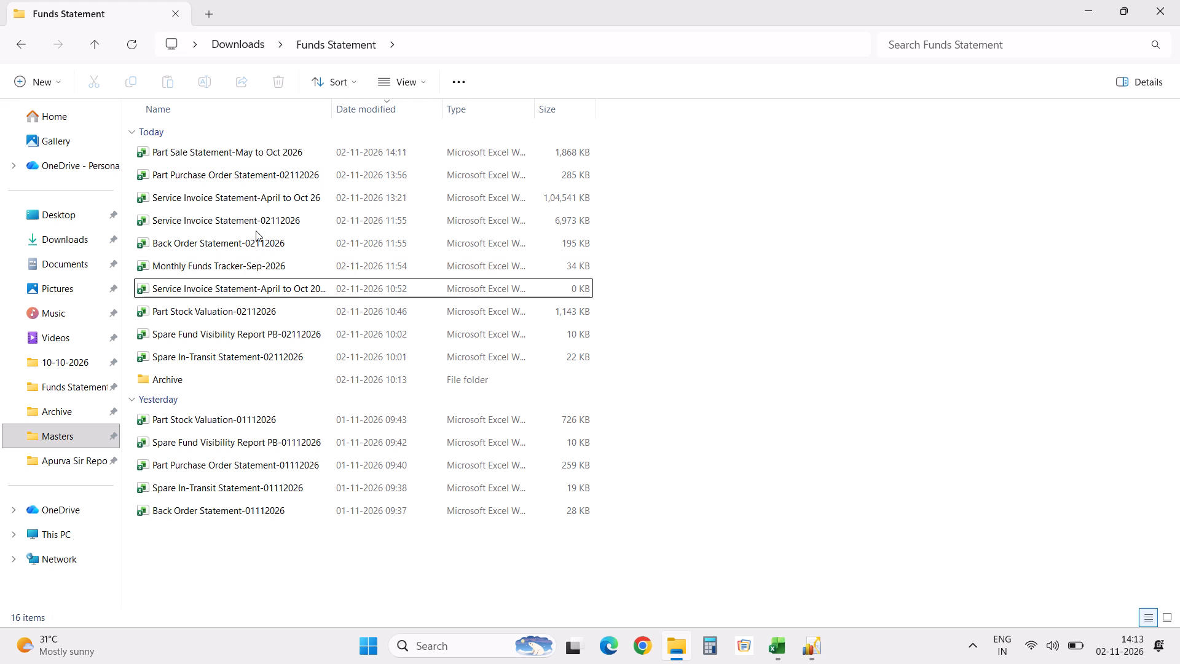
pyautogui.doubleClick(265, 151)
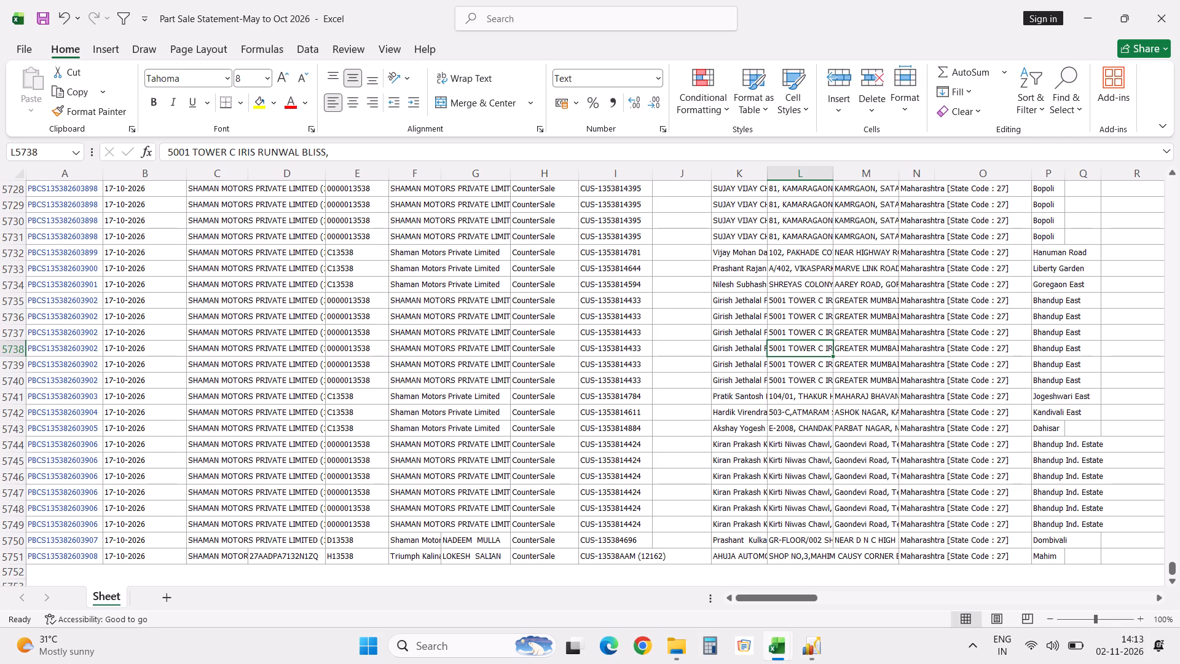
pyautogui.click(53, 424)
pyautogui.hotkey('ctrl', 'Up')
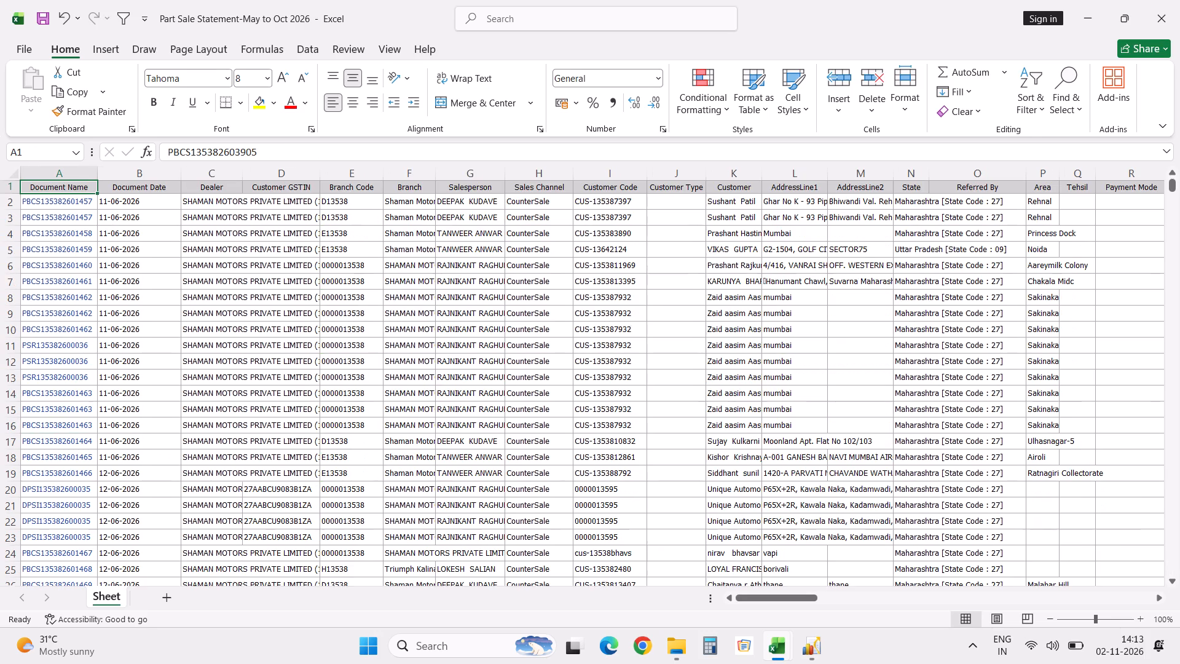
pyautogui.write('dff')
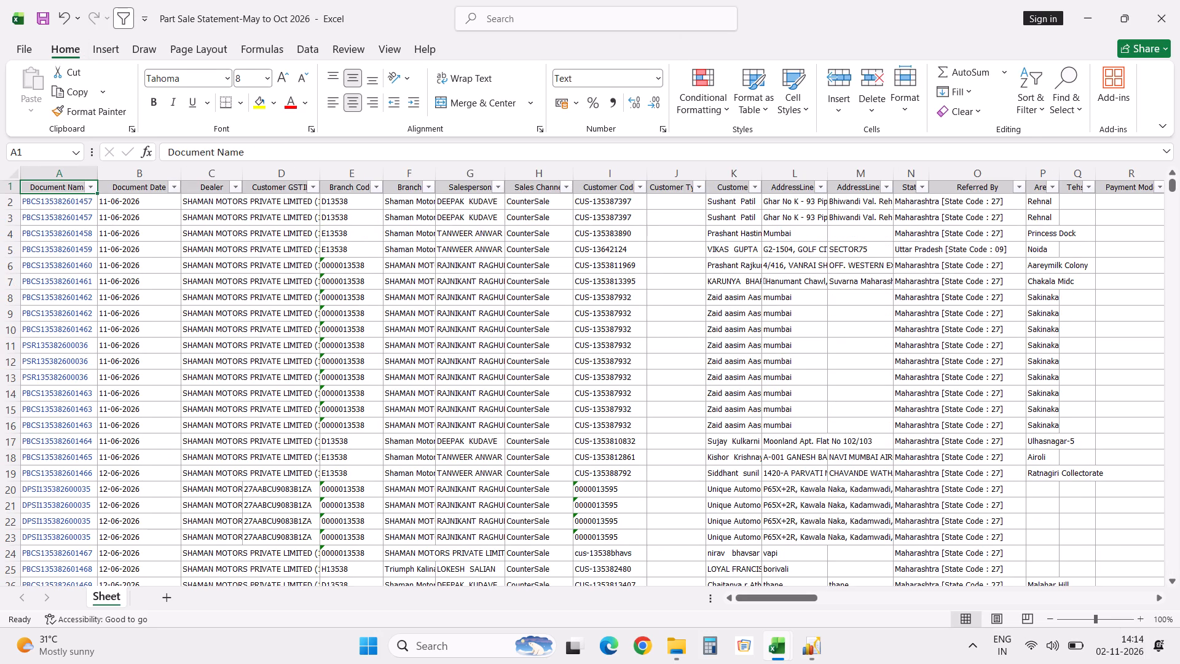
pyautogui.click(176, 186)
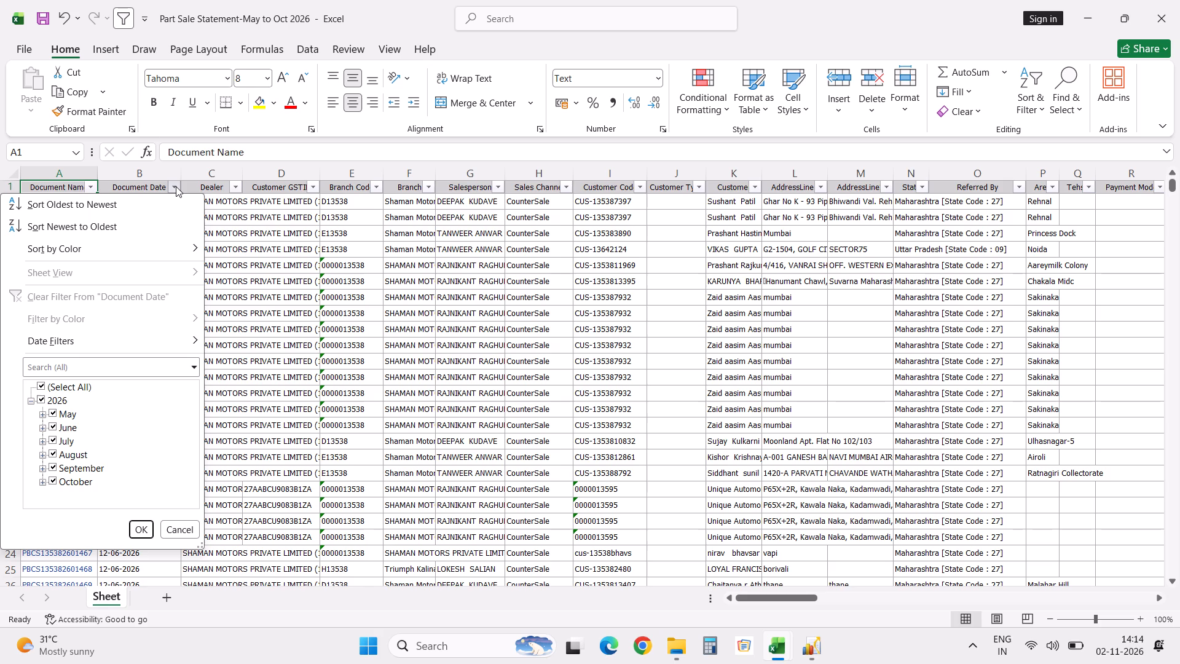
pyautogui.click(320, 350)
pyautogui.click(1162, 21)
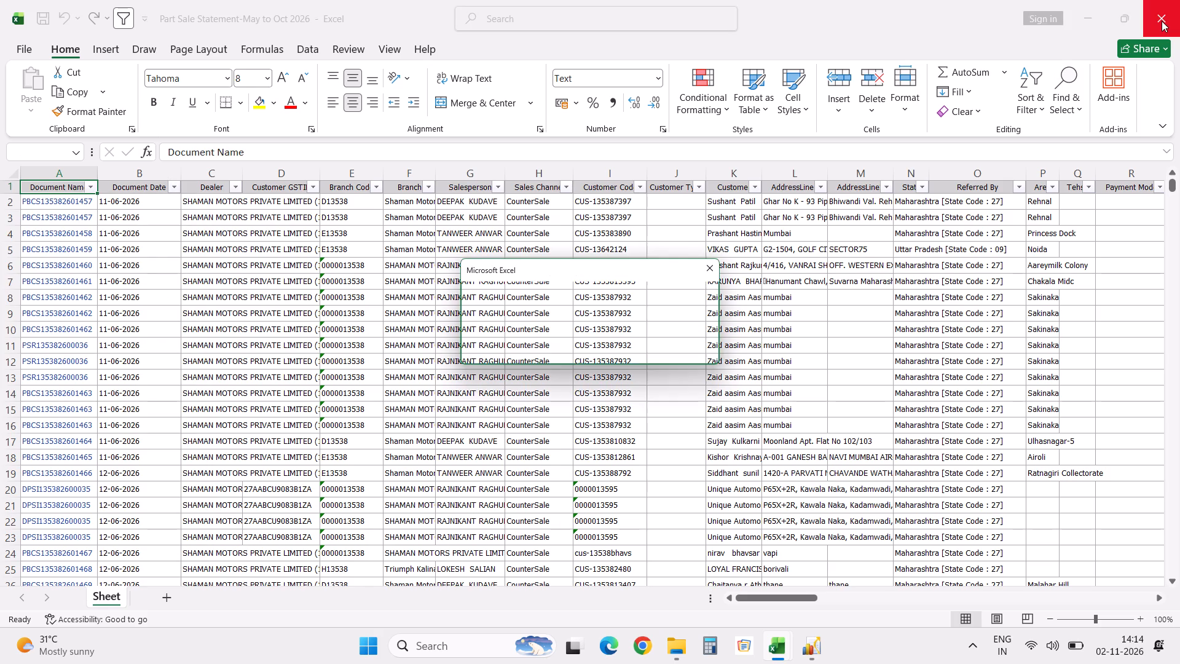
pyautogui.click(625, 349)
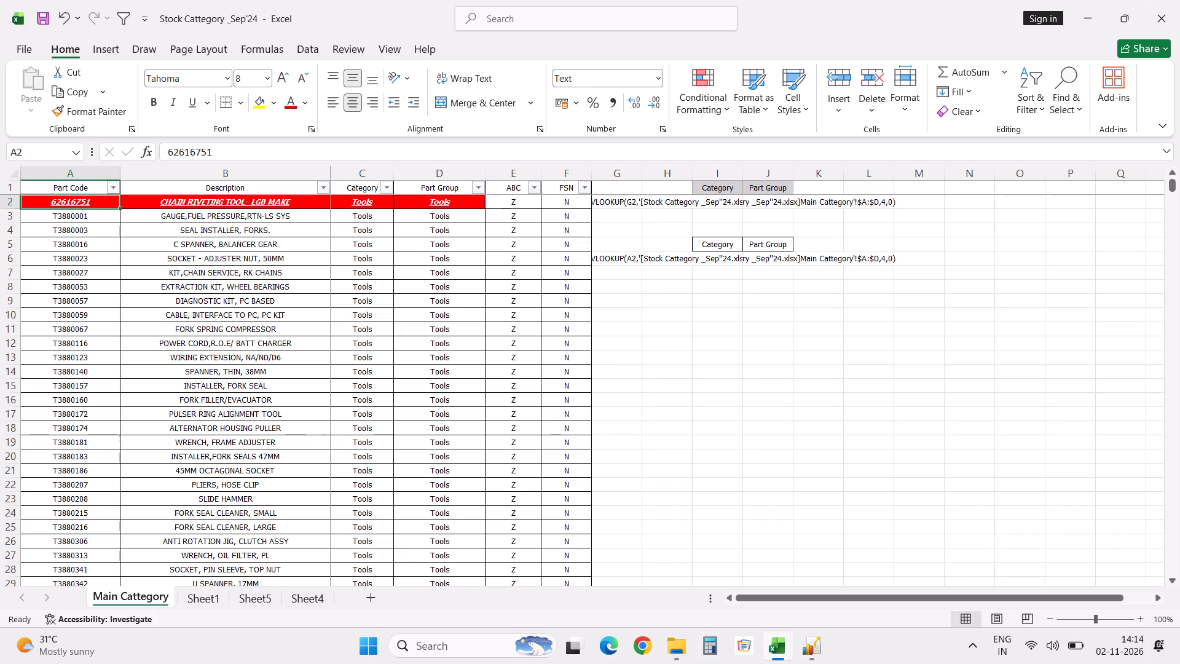
# Switch back to Excellon and export the generated Part Sale Statement to XLSX with Export hyperlinks turned off.
pyautogui.click(805, 646)
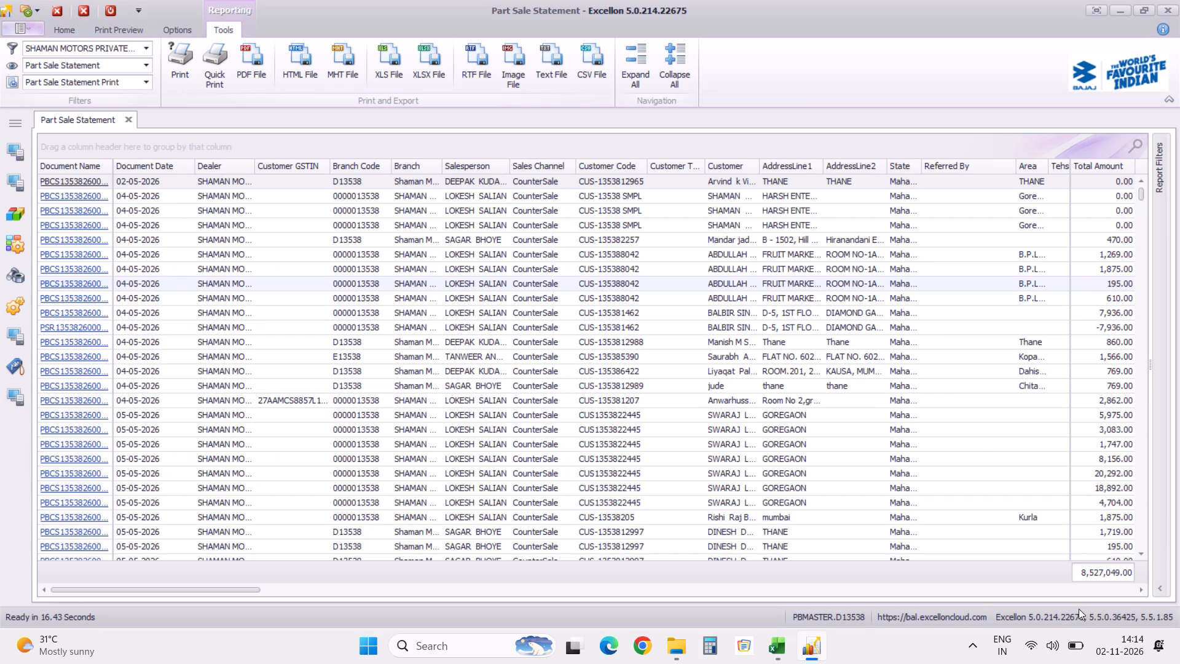
pyautogui.click(1160, 589)
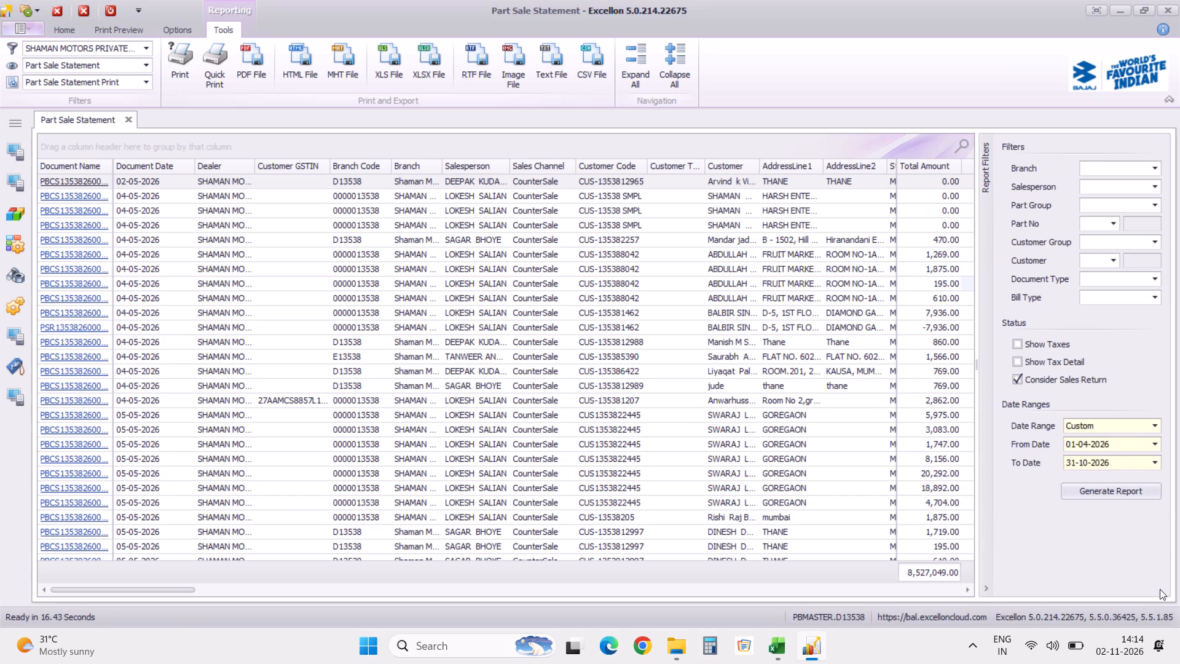
pyautogui.click(427, 71)
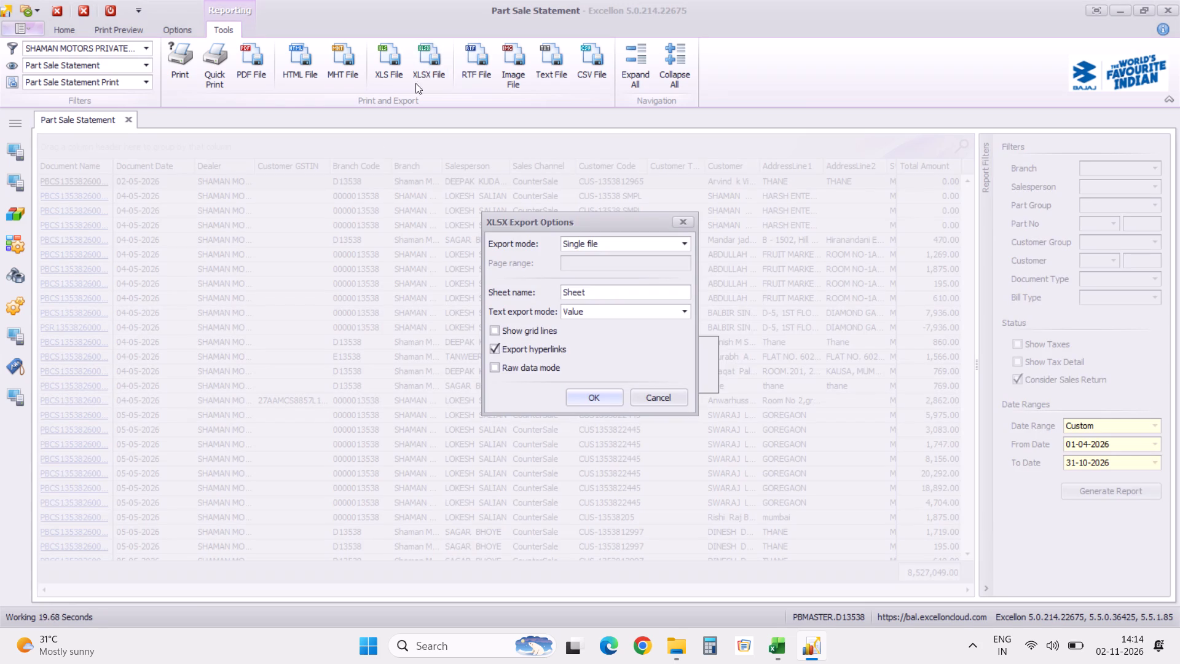
pyautogui.click(494, 352)
pyautogui.click(572, 395)
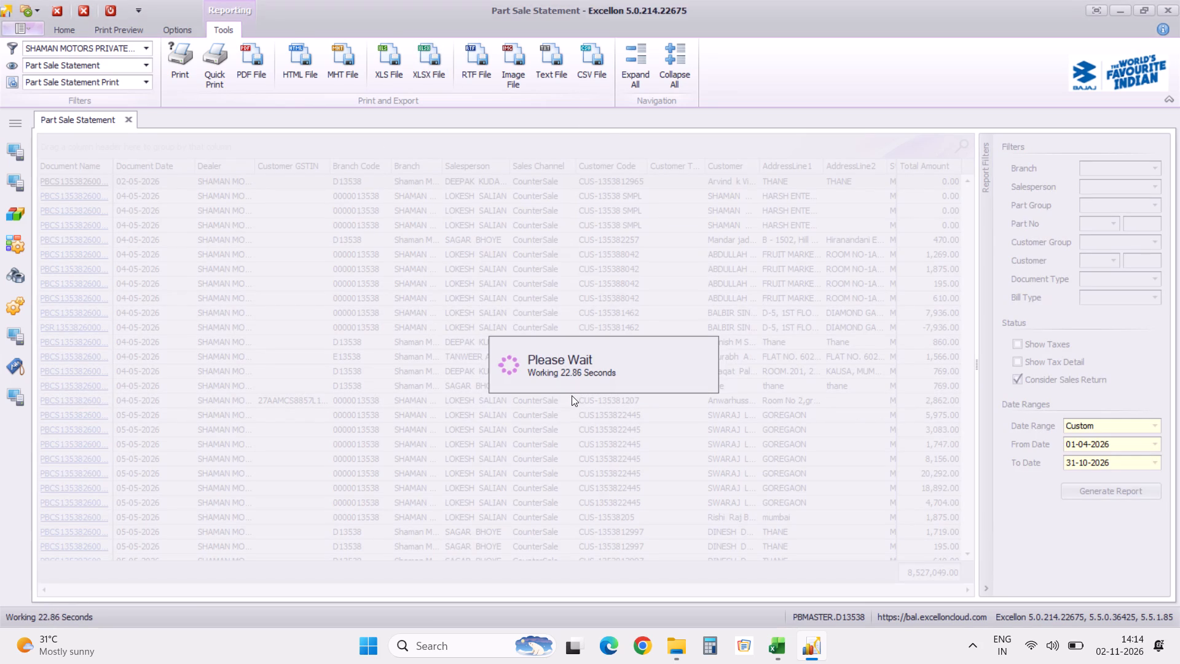
# Save the export as Part Sale Statement-Apr to Oct 2026.xlsx in the Funds Statement folder and open the file.
pyautogui.click(248, 368)
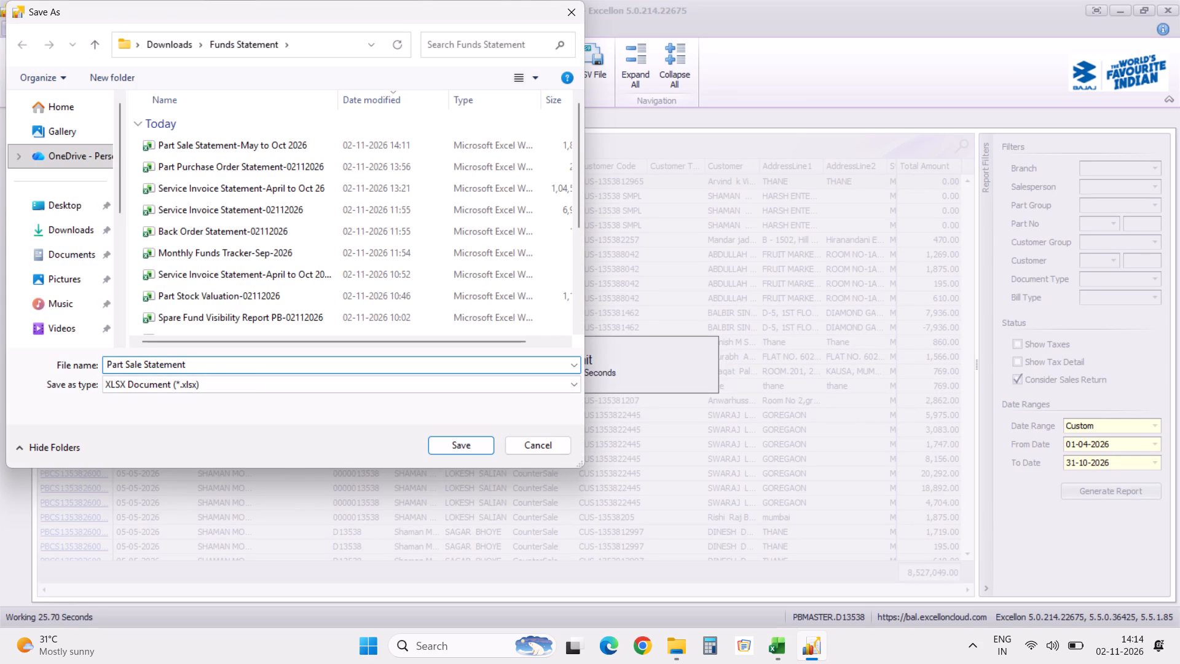
pyautogui.press('-')
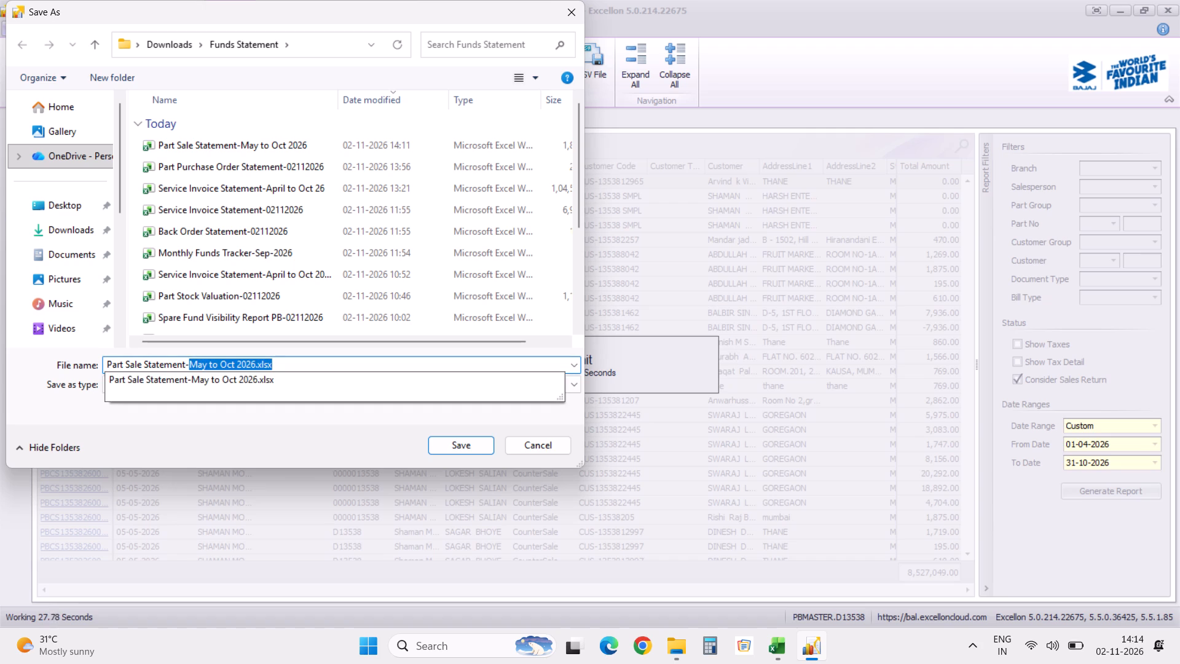
pyautogui.press('Right')
pyautogui.press('Left')
pyautogui.press('Left')
pyautogui.press('Left')
pyautogui.press('Left')
pyautogui.press('Left')
pyautogui.press('Left')
pyautogui.press('Left')
pyautogui.press('Left')
pyautogui.press('Left')
pyautogui.press('Left')
pyautogui.press('Left')
pyautogui.press('Left')
pyautogui.press('Left')
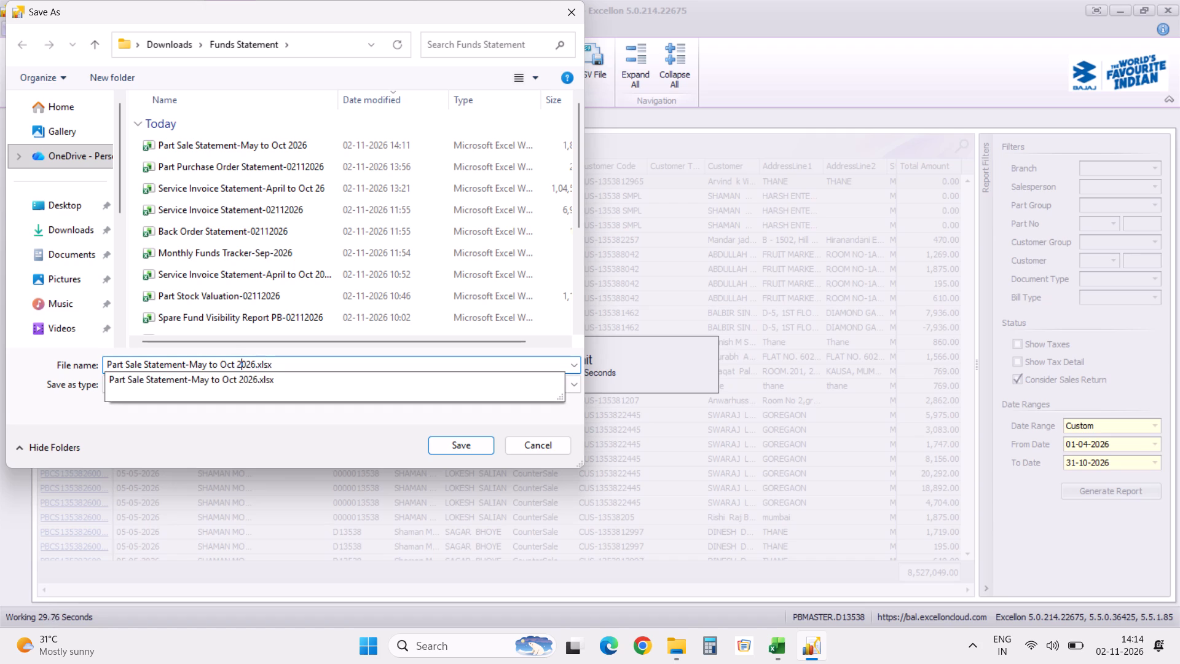
pyautogui.press('Left')
pyautogui.press('Left')
pyautogui.press('Left')
pyautogui.press('Left')
pyautogui.hotkey('shift', 'Left')
pyautogui.hotkey('shift', 'Left')
pyautogui.hotkey('shift', 'Left')
pyautogui.write('Apr')
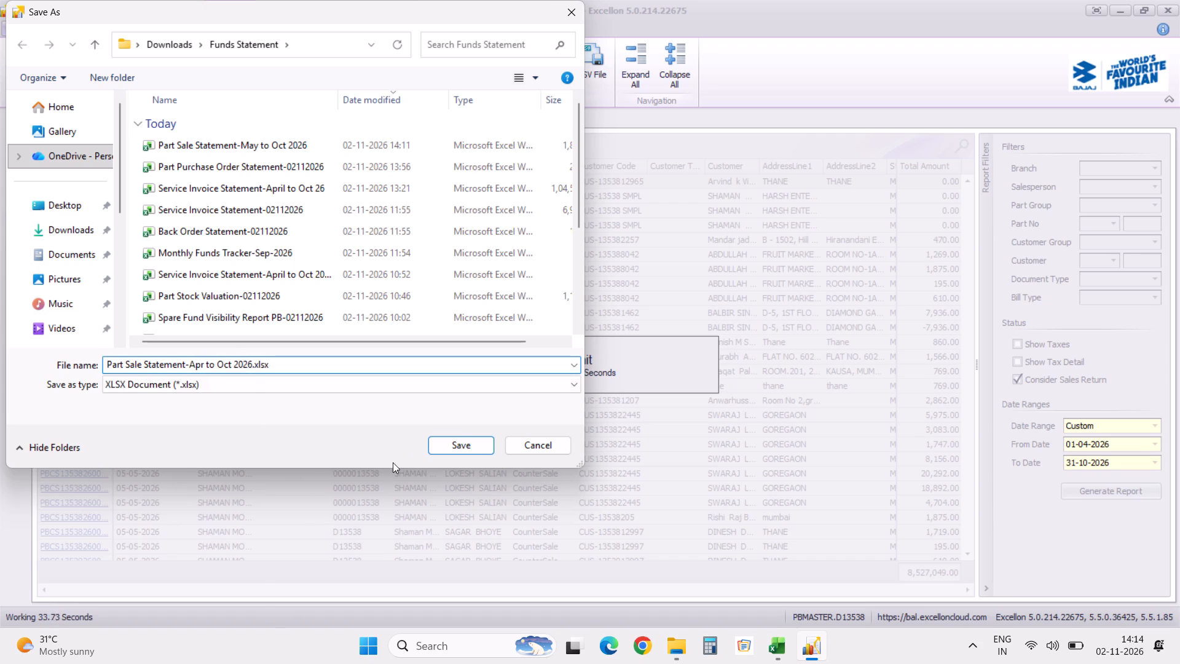
pyautogui.click(439, 449)
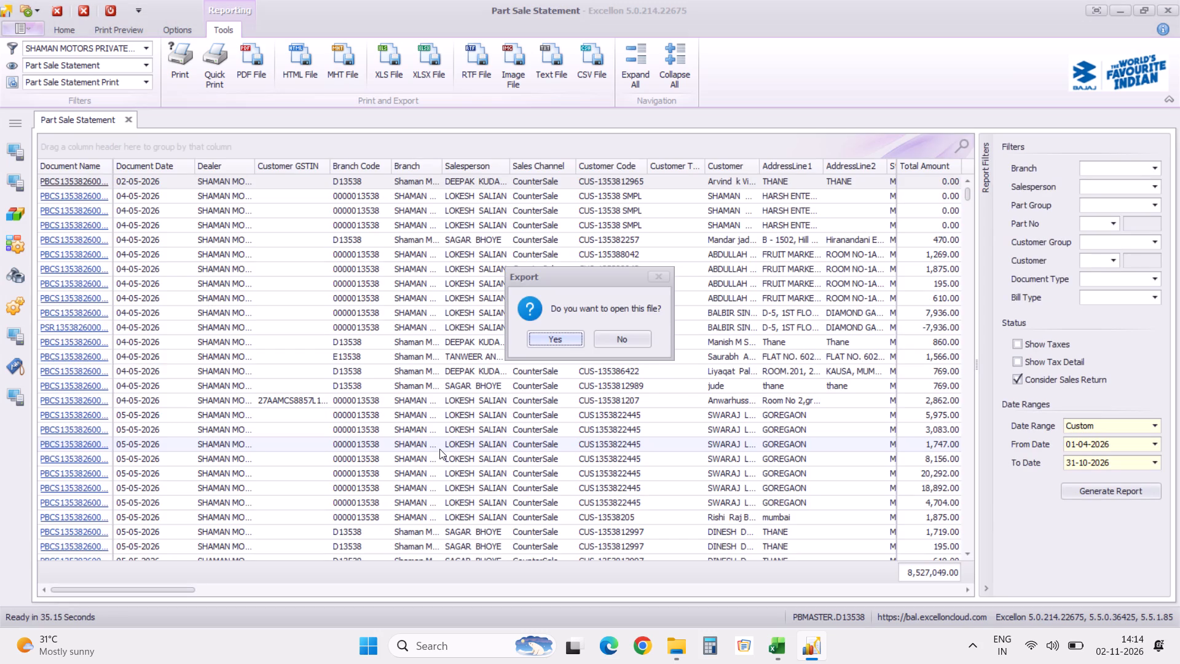
pyautogui.click(568, 342)
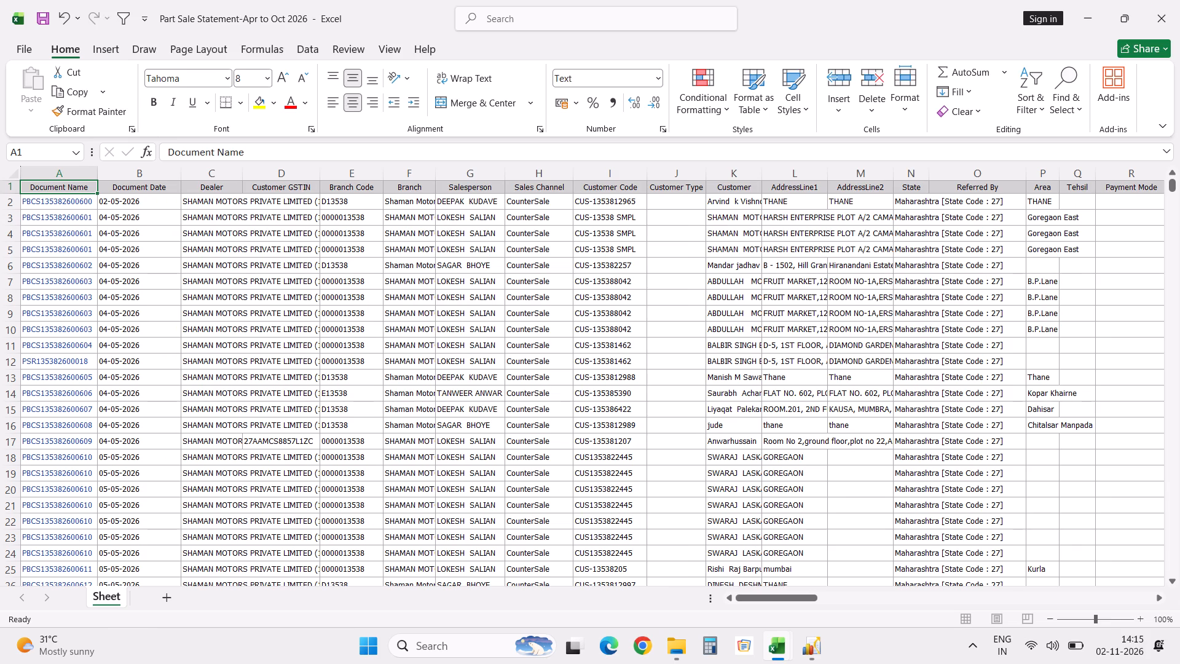
# Delete the totals row 6837 directly below the last sale record.
pyautogui.click(79, 401)
pyautogui.hotkey('ctrl', 'Down')
pyautogui.press('Down')
pyautogui.hotkey('shift', 'space')
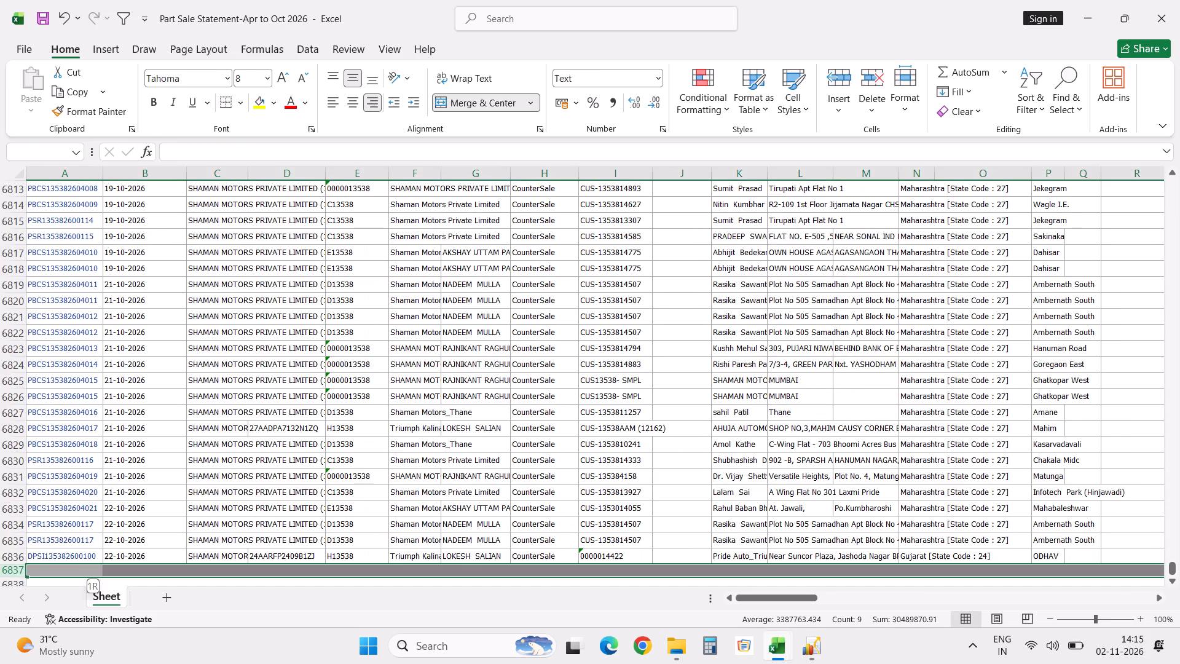
pyautogui.hotkey('ctrl', '-')
pyautogui.press('Up')
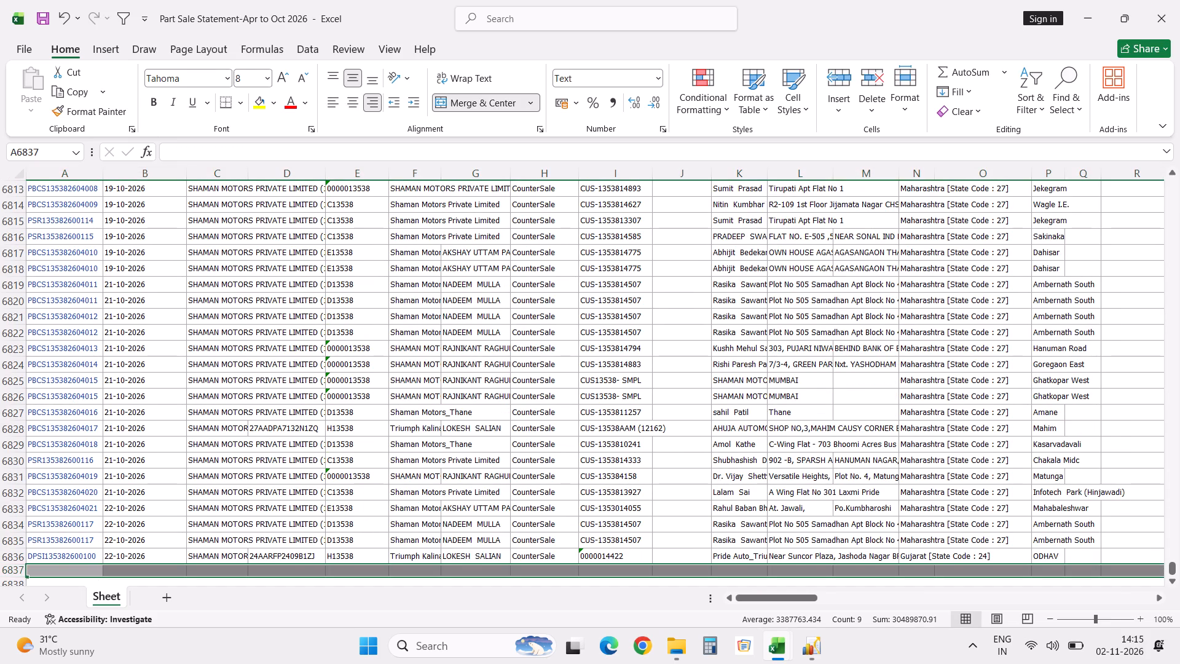
# Copy the Category and Part Group headers from I5:J5 of the Stock Cattegory _Sep'24 workbook into BT1:BU1, after Total Amount.
pyautogui.hotkey('ctrl', 'Up')
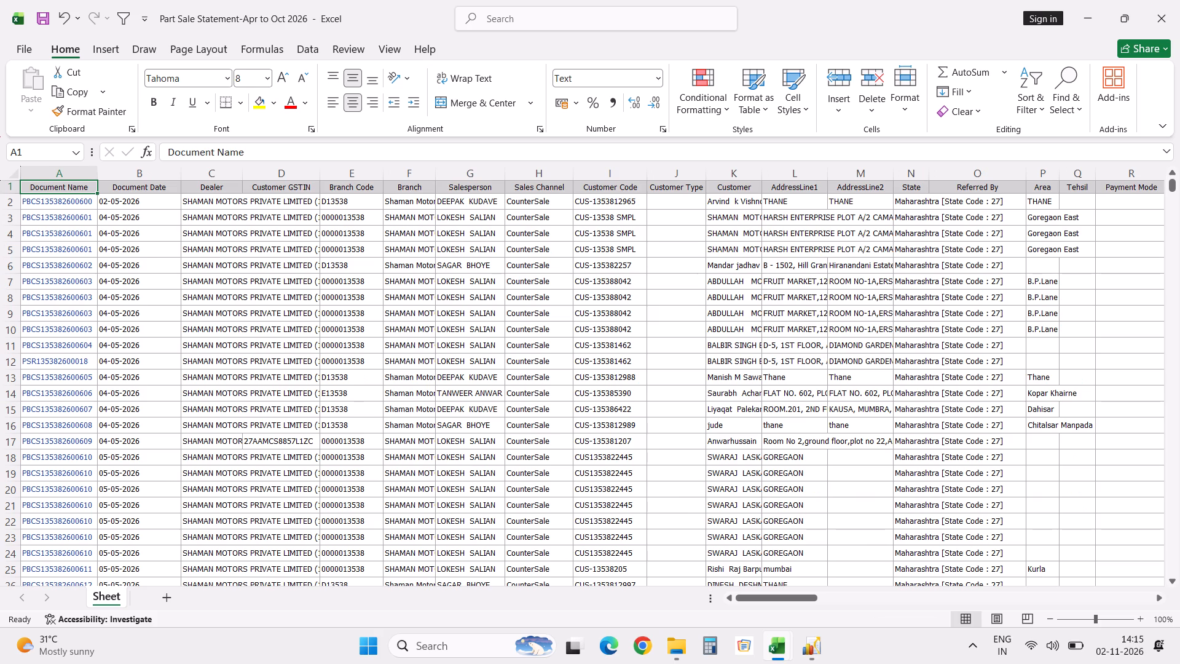
pyautogui.hotkey('ctrl', 'Right')
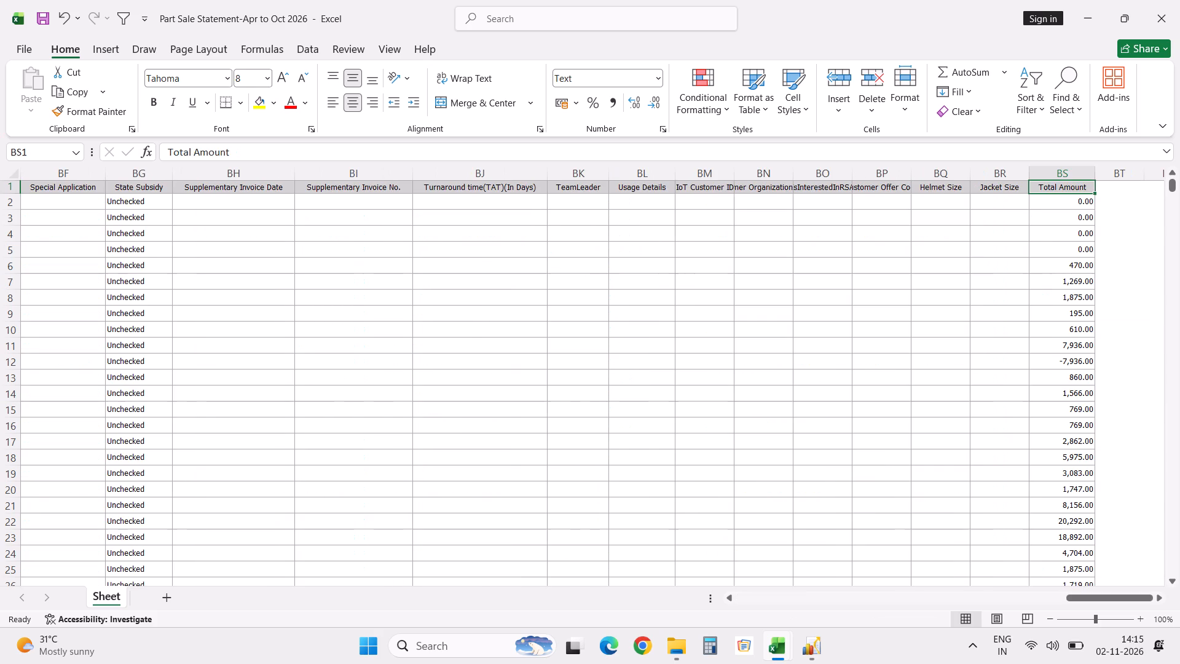
pyautogui.press('Right')
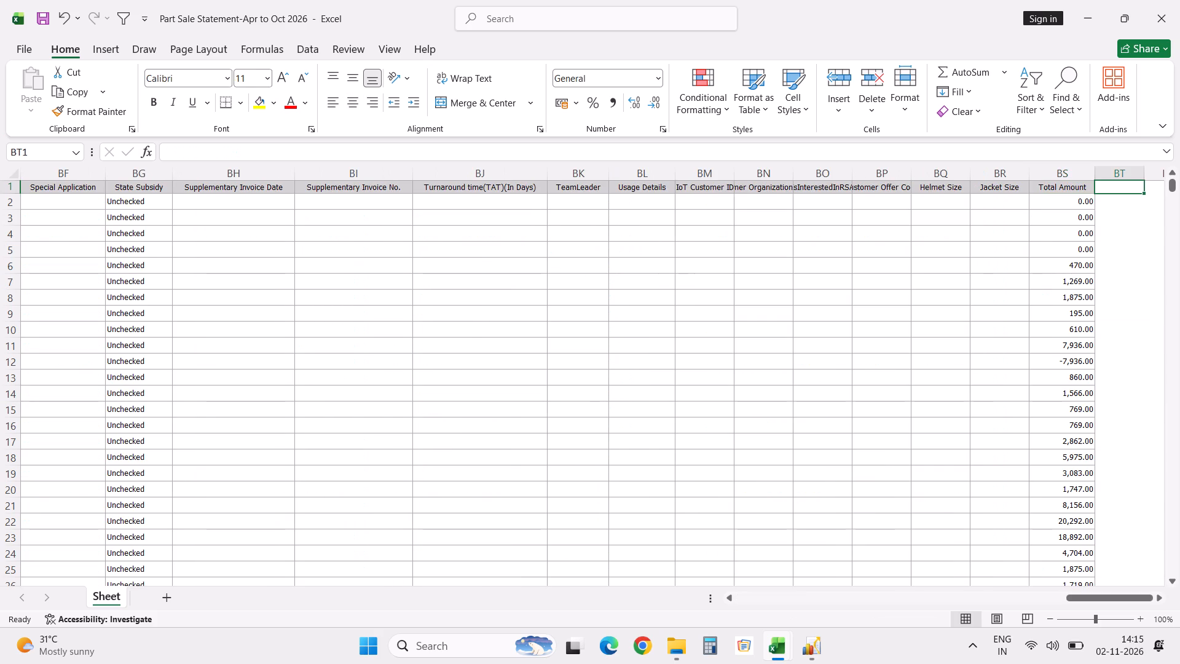
pyautogui.hotkey('alt', 'Tab')
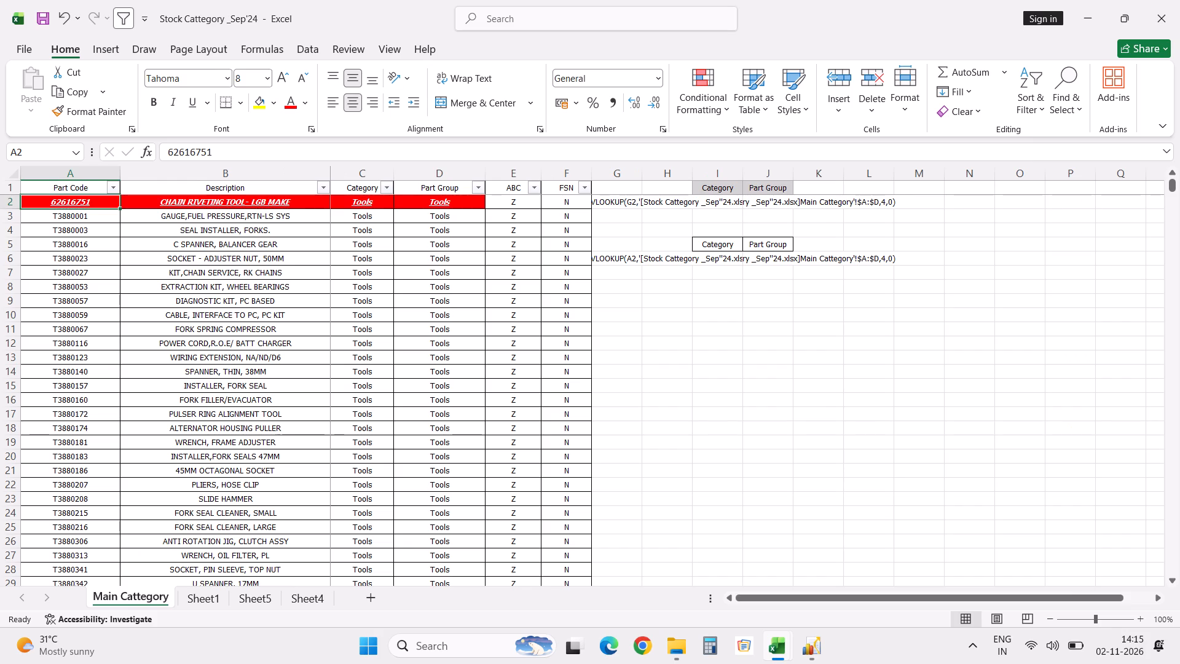
pyautogui.click(725, 244)
pyautogui.hotkey('shift', 'Right')
pyautogui.hotkey('ctrl', 'c')
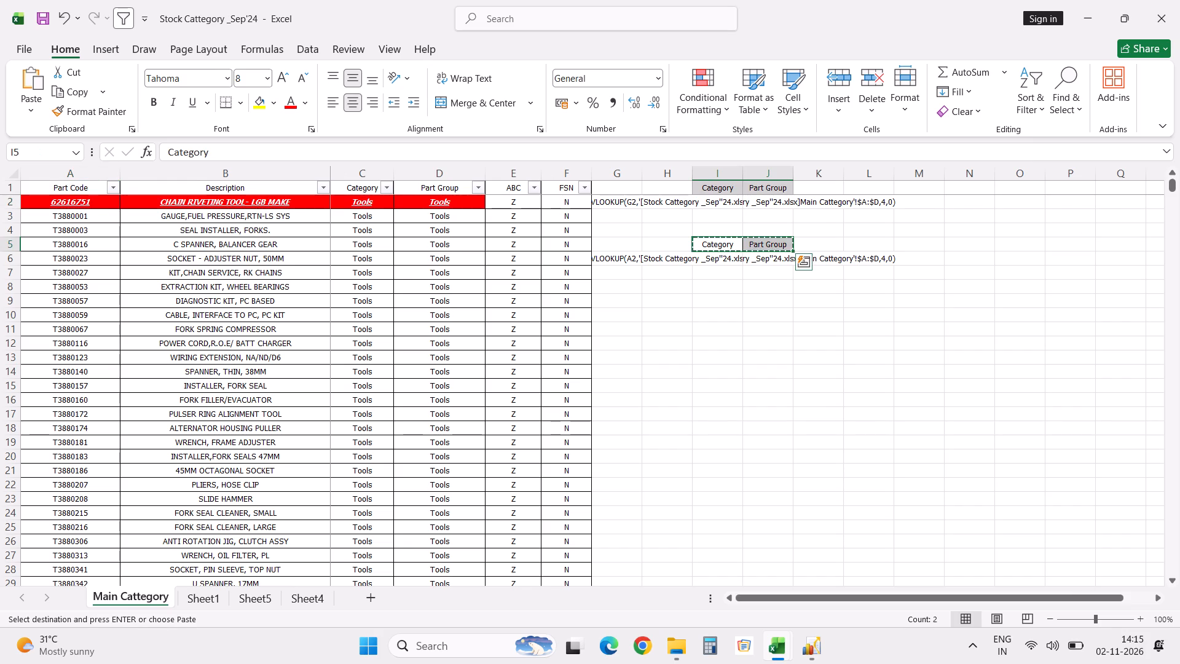
pyautogui.hotkey('alt', 'Tab')
pyautogui.press('Return')
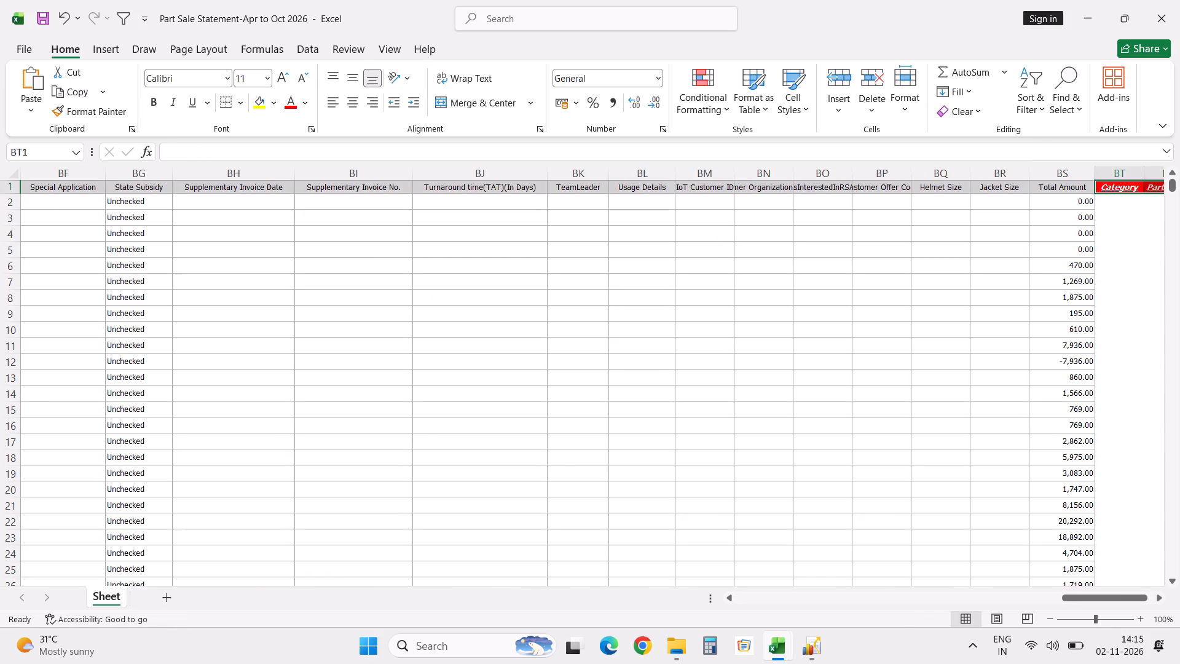
pyautogui.press('Down')
pyautogui.press('Up')
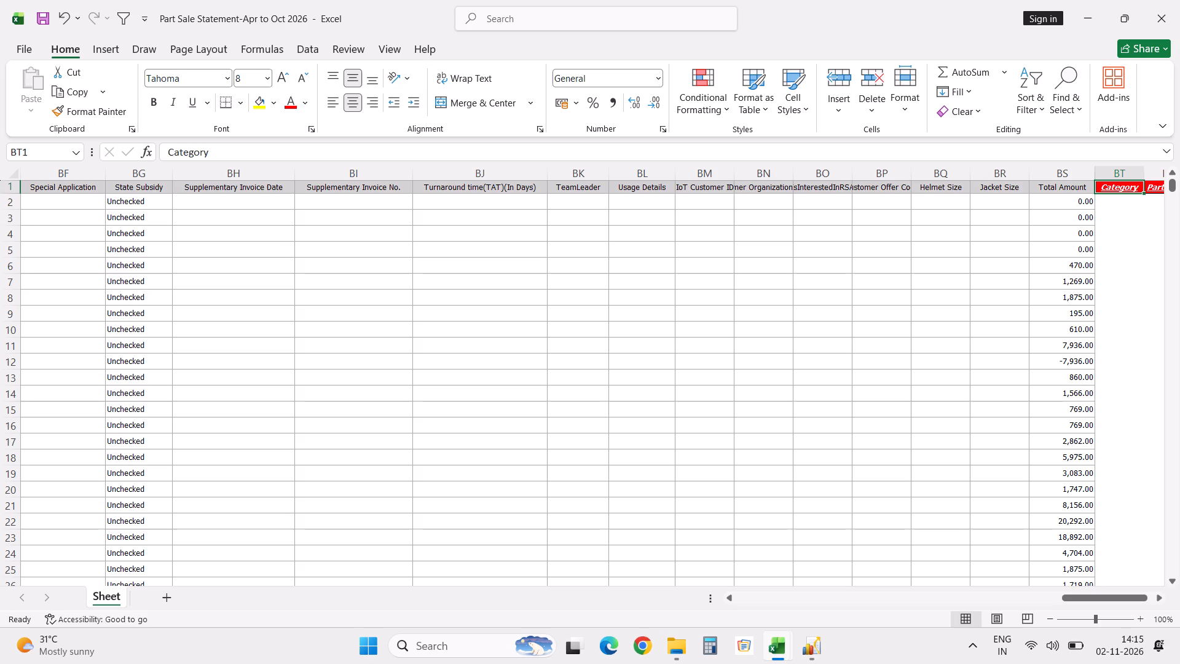
pyautogui.click(1069, 191)
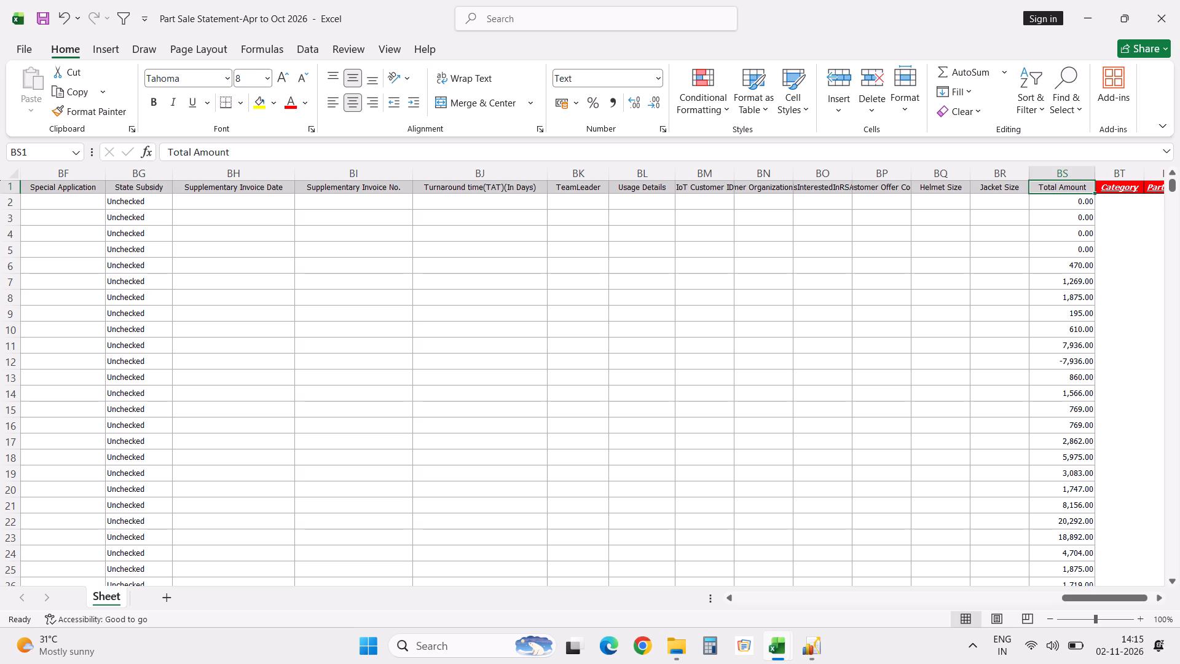
# In BT2, enter an exact-match VLOOKUP of Part No T2 against Main Cattegory $A$1:$D$4825 in Stock Cattegory _Sep'24, returning column 3.
pyautogui.click(1117, 202)
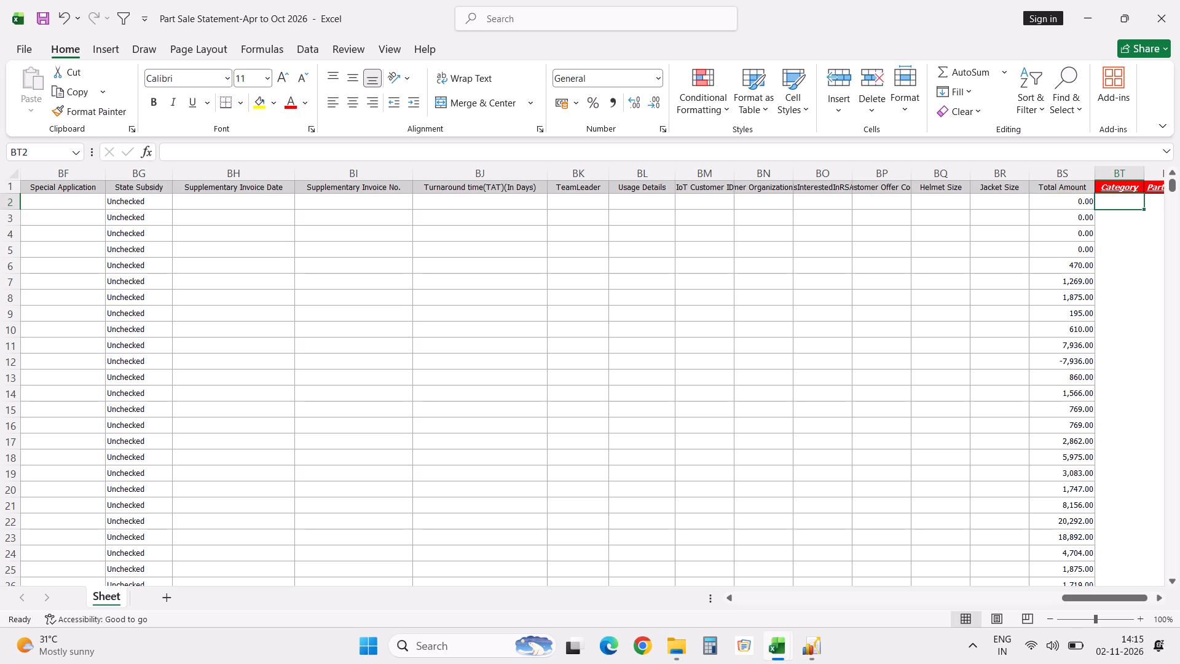
pyautogui.write('=vlo')
pyautogui.press('Tab')
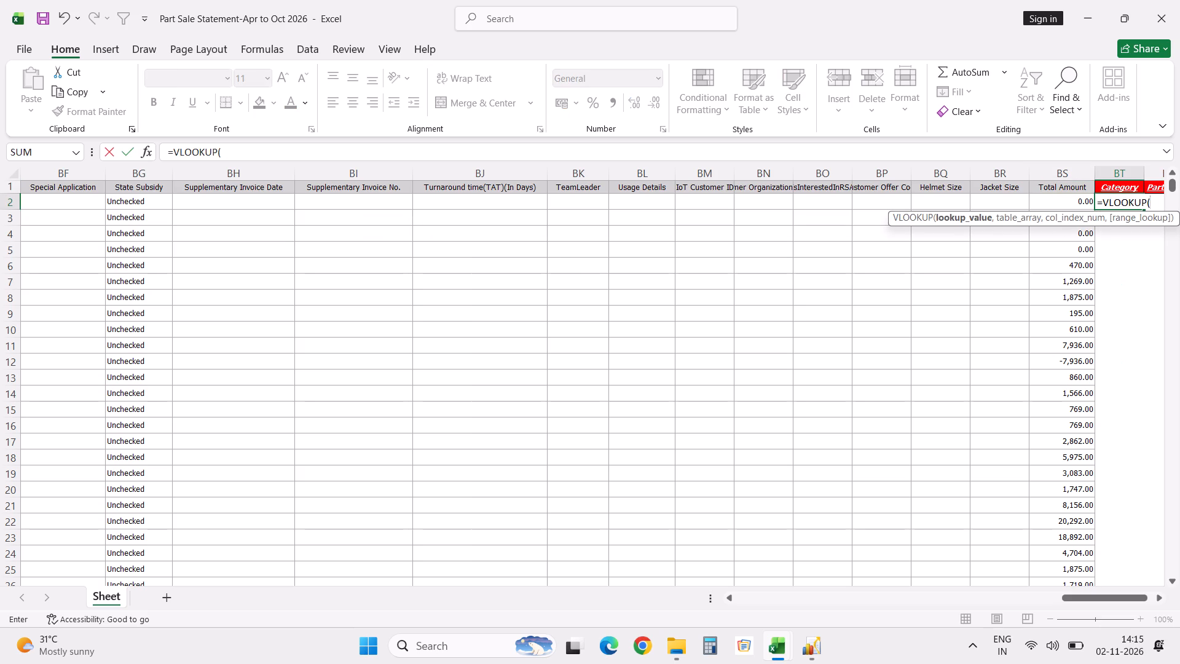
pyautogui.press('Left')
pyautogui.press('Left')
pyautogui.press('Left')
pyautogui.press('Left')
pyautogui.press('Left')
pyautogui.press('Left')
pyautogui.press('Left')
pyautogui.press('Left')
pyautogui.press('Left')
pyautogui.press('Left')
pyautogui.press('Left')
pyautogui.press('Left')
pyautogui.press('Left')
pyautogui.press('Left')
pyautogui.press('Left')
pyautogui.press('Left')
pyautogui.press('Left')
pyautogui.press('Left')
pyautogui.press('Left')
pyautogui.press('Left')
pyautogui.press('Left')
pyautogui.press('Left')
pyautogui.press('Left')
pyautogui.press('Left')
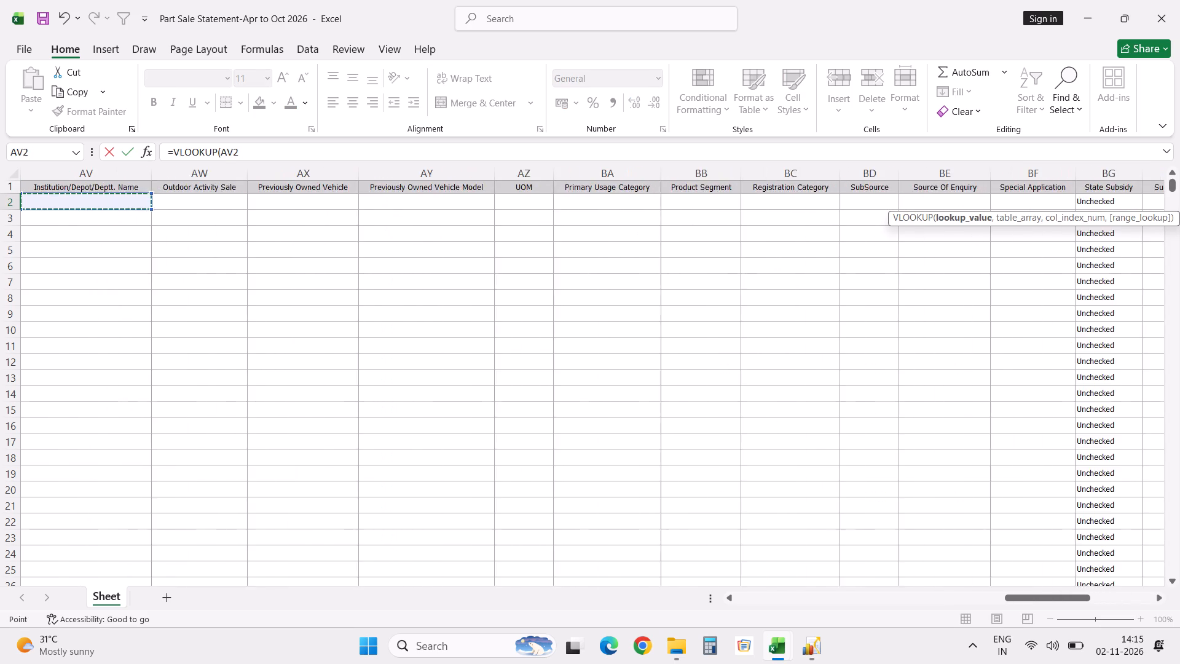
pyautogui.press('Left')
pyautogui.press('Left')
pyautogui.press('Left')
pyautogui.press('Left')
pyautogui.press('Left')
pyautogui.press('Left')
pyautogui.press('Left')
pyautogui.press('Left')
pyautogui.press('Left')
pyautogui.press('Left')
pyautogui.press('Left')
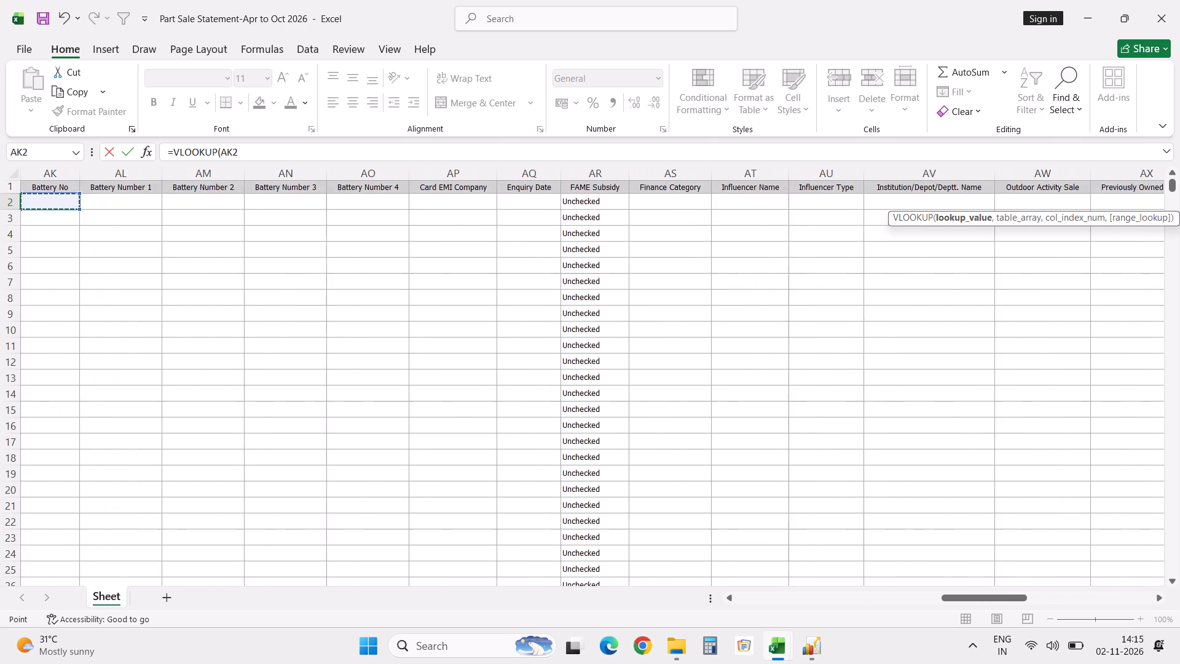
pyautogui.press('Left')
pyautogui.press('Left')
pyautogui.press('Left')
pyautogui.press('Left')
pyautogui.press('Left')
pyautogui.press('Left')
pyautogui.press('Left')
pyautogui.press('Left')
pyautogui.press('Left')
pyautogui.press('Left')
pyautogui.press('Left')
pyautogui.press('Left')
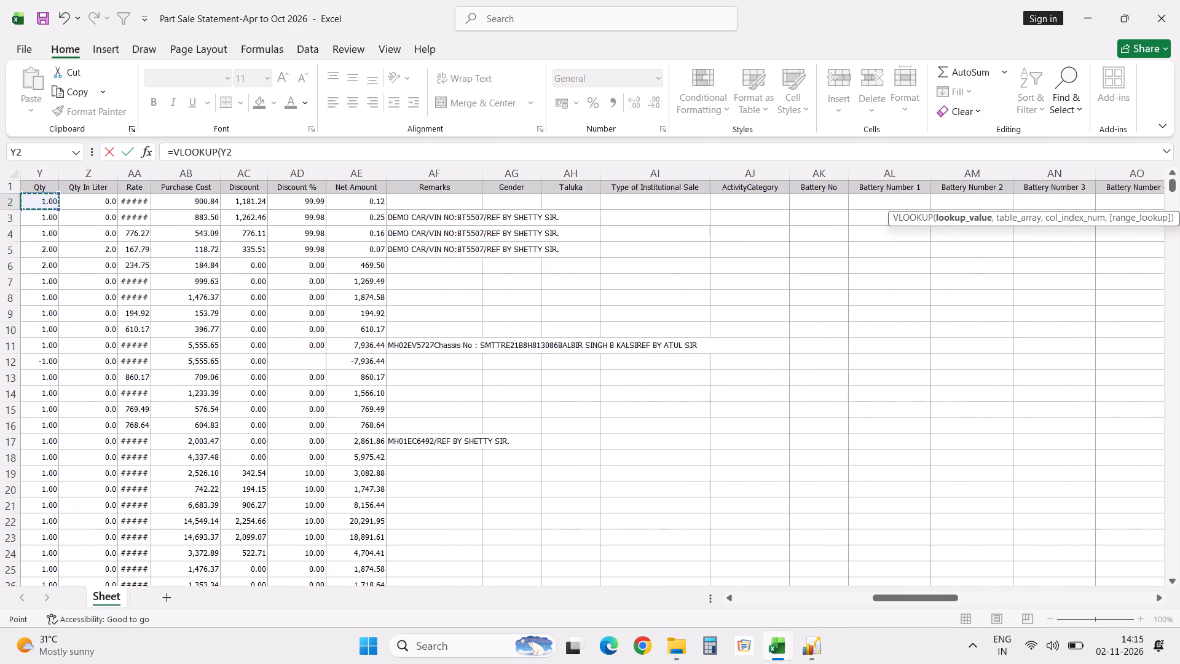
pyautogui.press('Left')
pyautogui.press('Left')
pyautogui.press('Left')
pyautogui.press('Left')
pyautogui.press('Left')
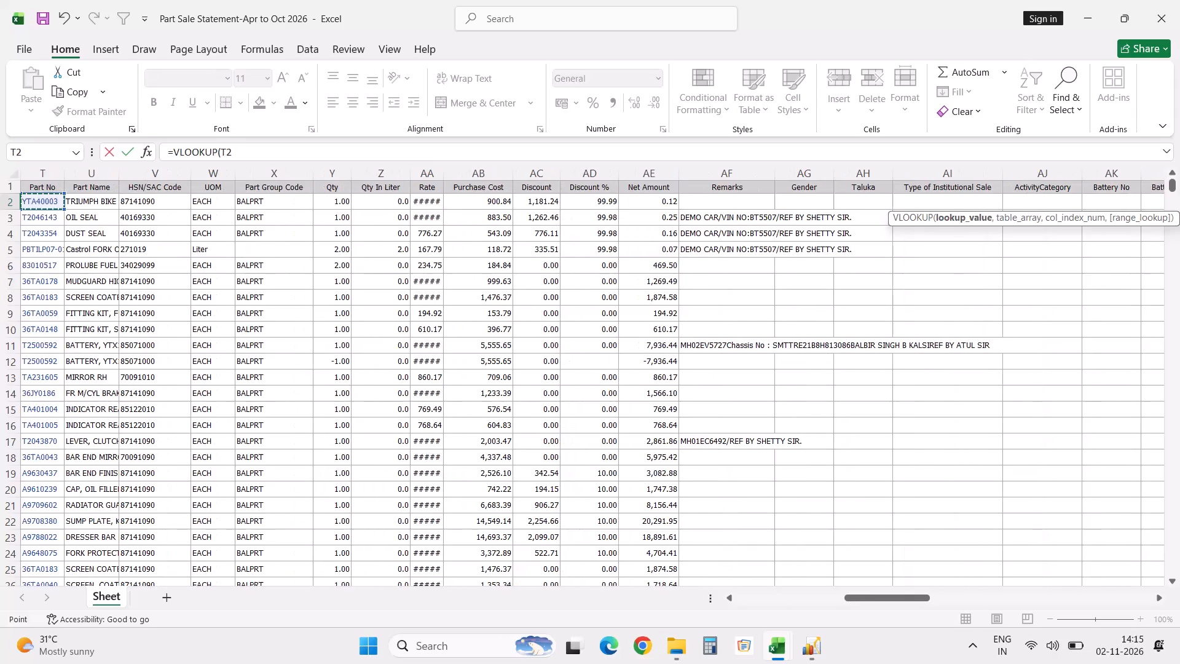
pyautogui.press(',')
pyautogui.hotkey('alt', 'Tab')
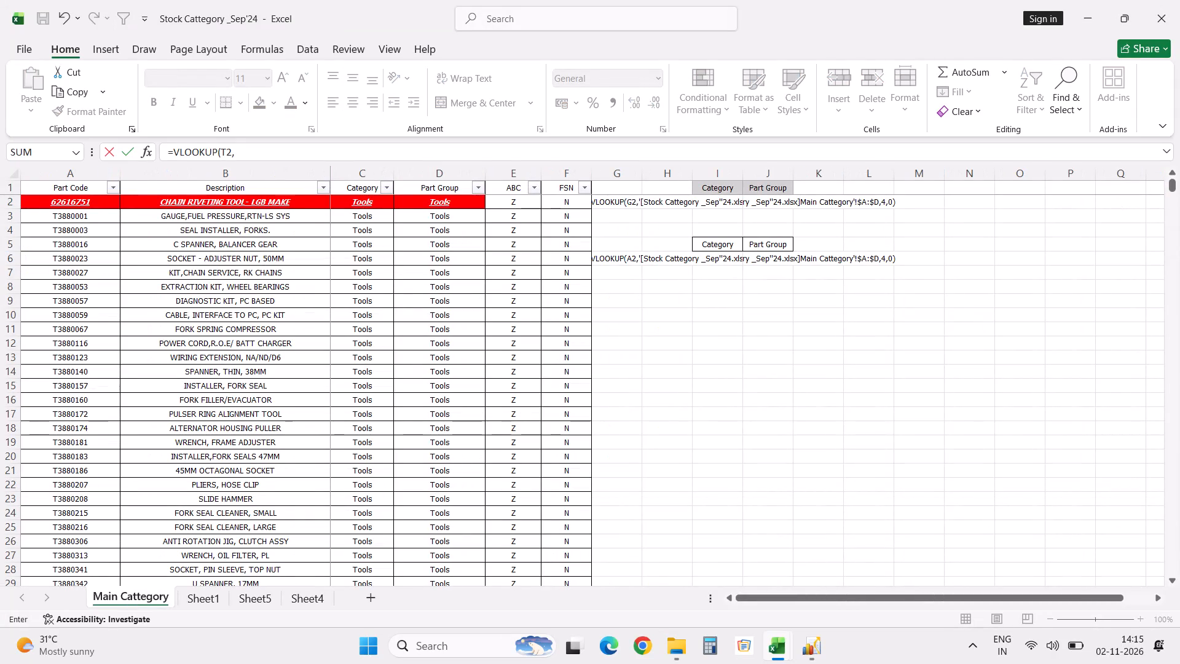
pyautogui.click(80, 189)
pyautogui.hotkey('shift', 'Right')
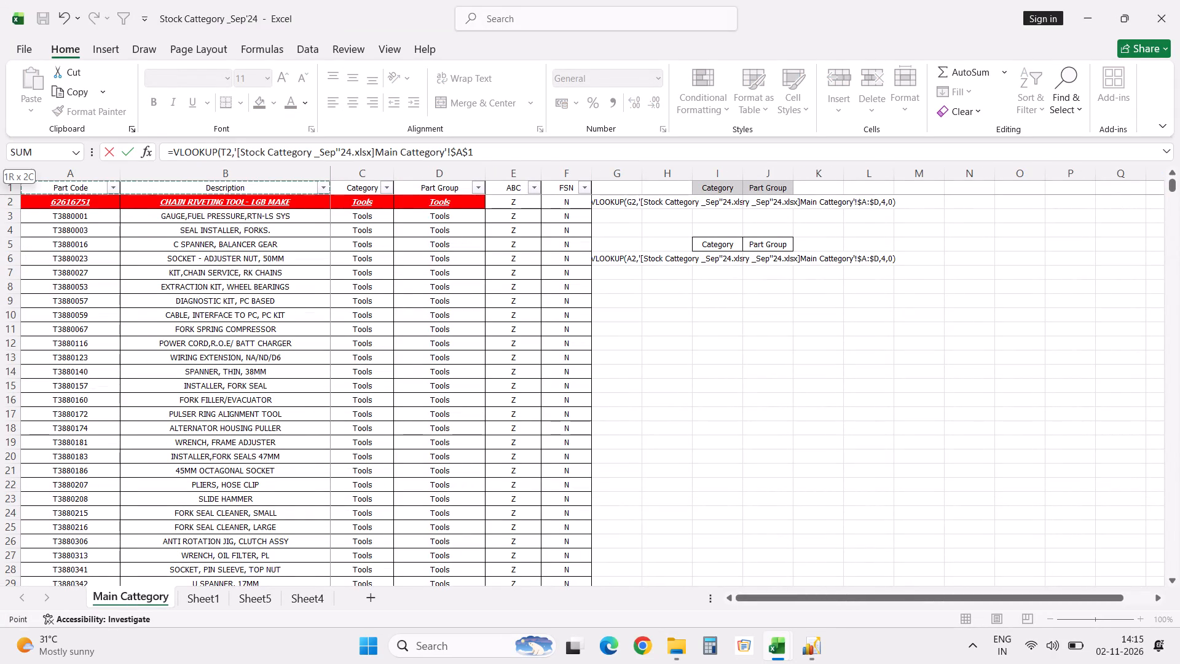
pyautogui.hotkey('shift', 'Right')
pyautogui.hotkey('shift', 'Right')
pyautogui.hotkey('ctrl', 'shift', 'Down')
pyautogui.write(',3,0')
pyautogui.press('Return')
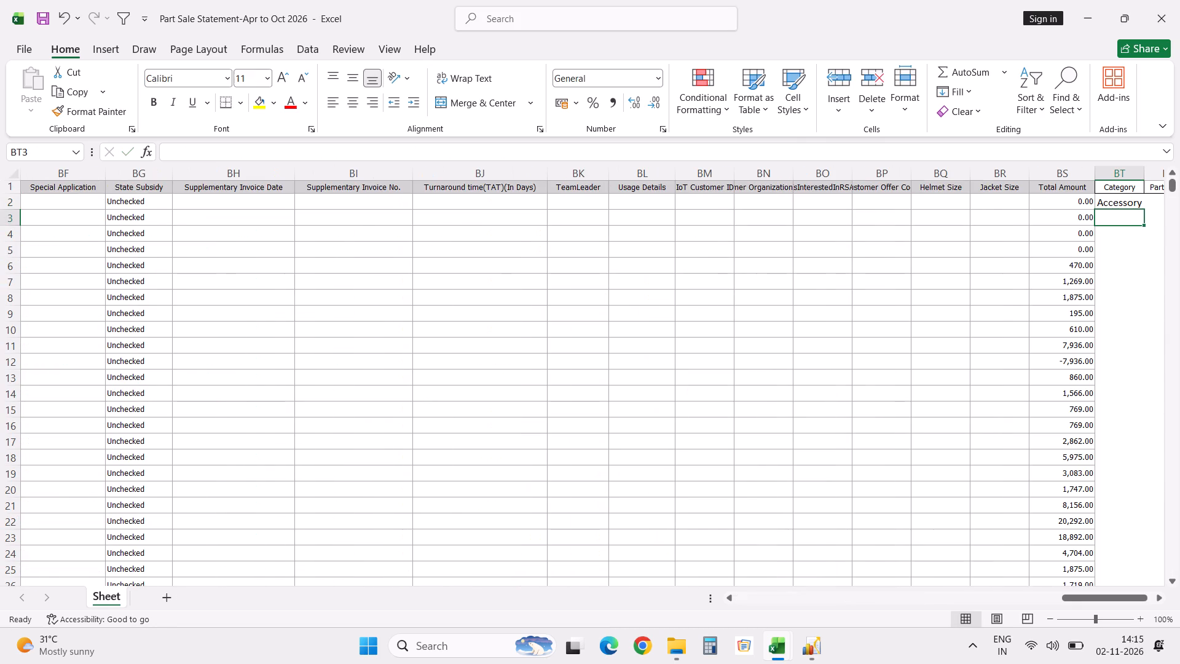
# Reuse the Category lookup formula's text in Part Group cell BU2, with the column index set to 4.
pyautogui.press('Up')
pyautogui.press('Right')
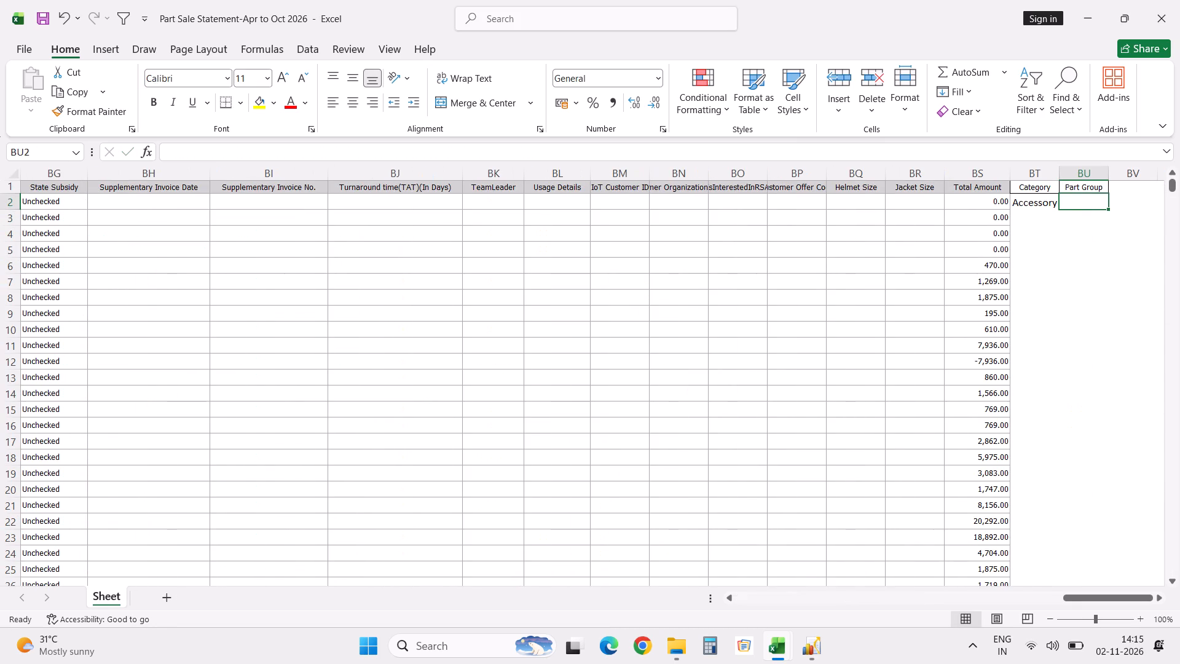
pyautogui.click(1043, 204)
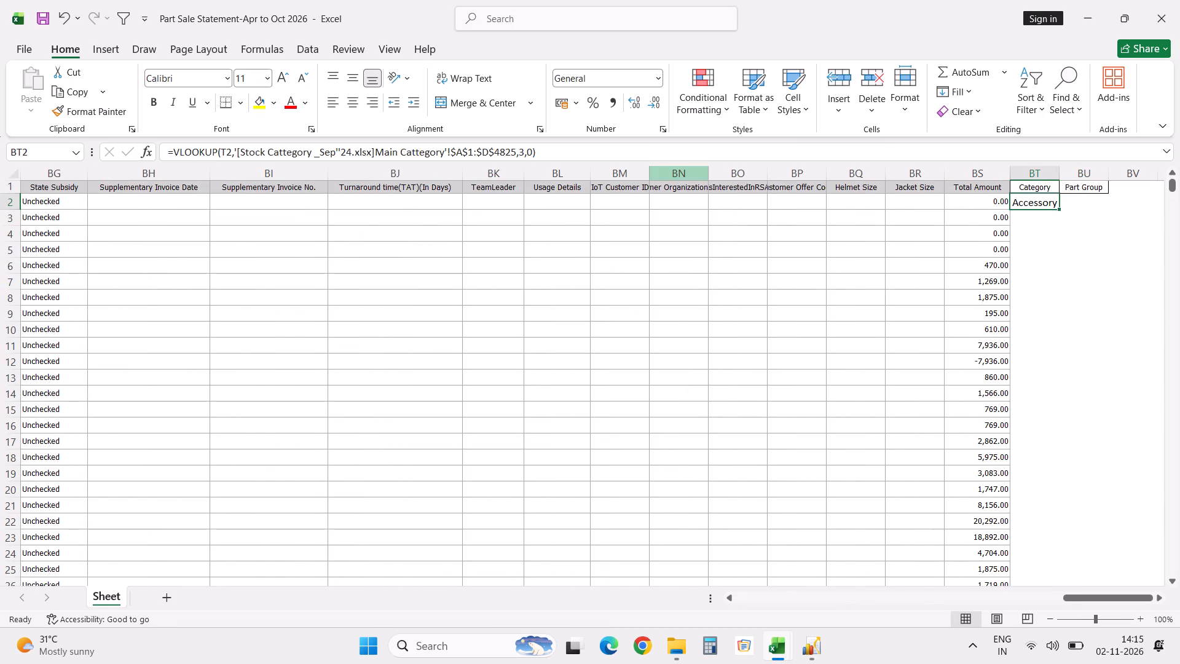
pyautogui.click(637, 156)
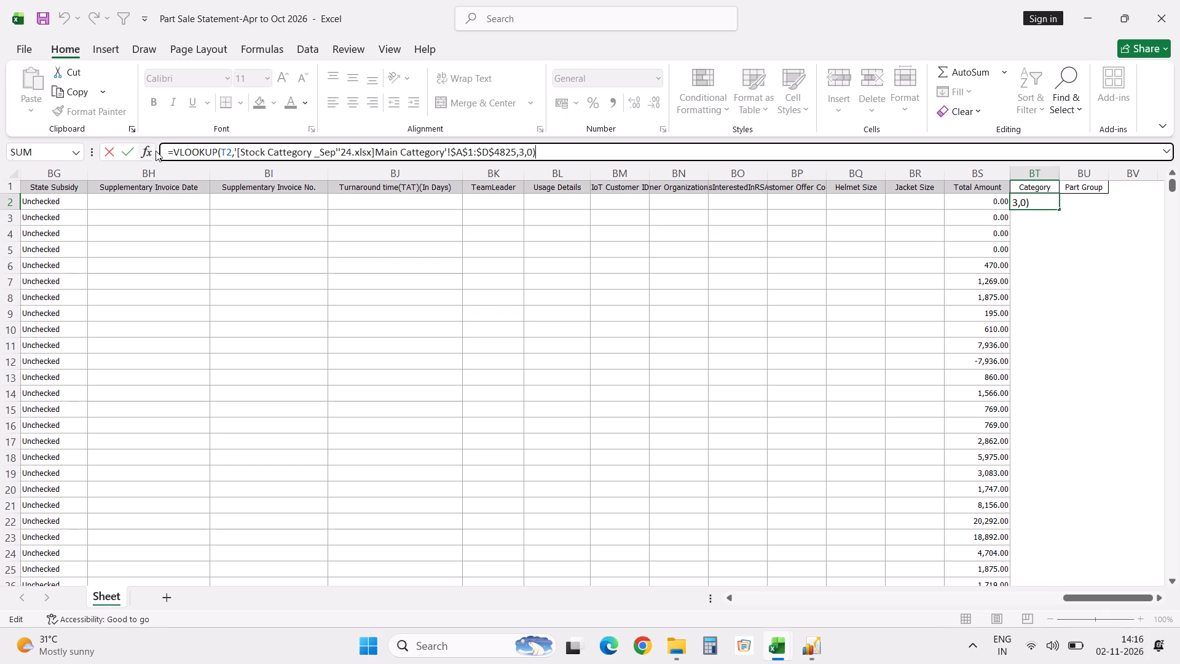
pyautogui.keyDown('shift'); pyautogui.click(175, 149); pyautogui.keyUp('shift')
pyautogui.hotkey('ctrl', 'c')
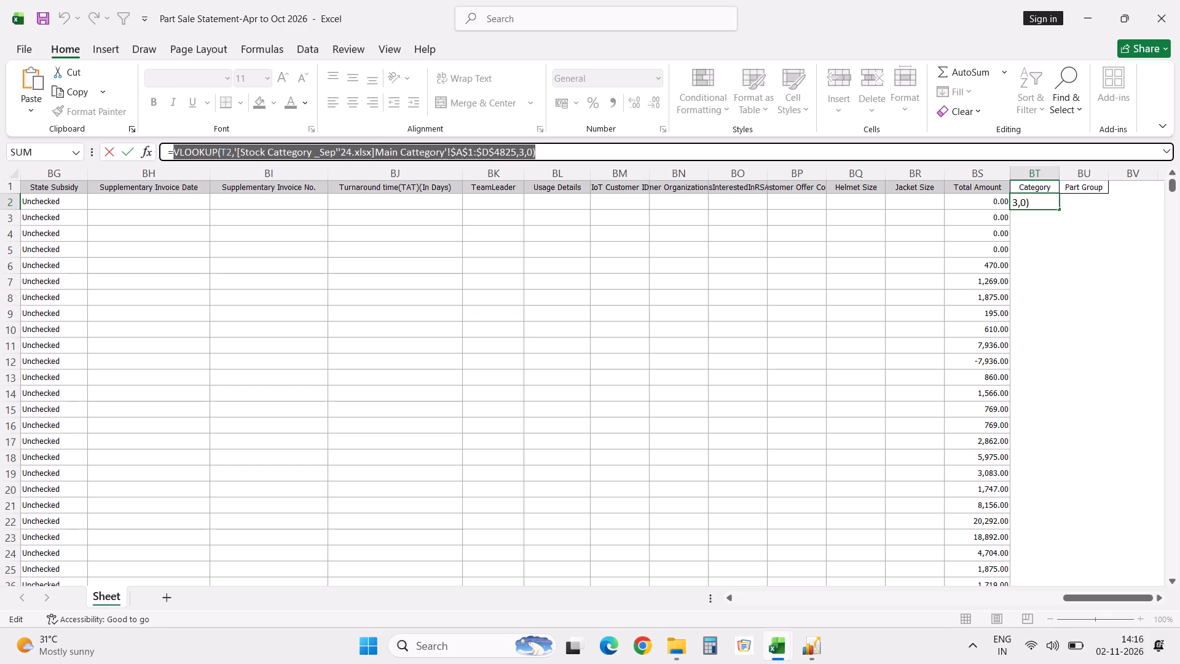
pyautogui.press('Tab')
pyautogui.hotkey('ctrl', 'v')
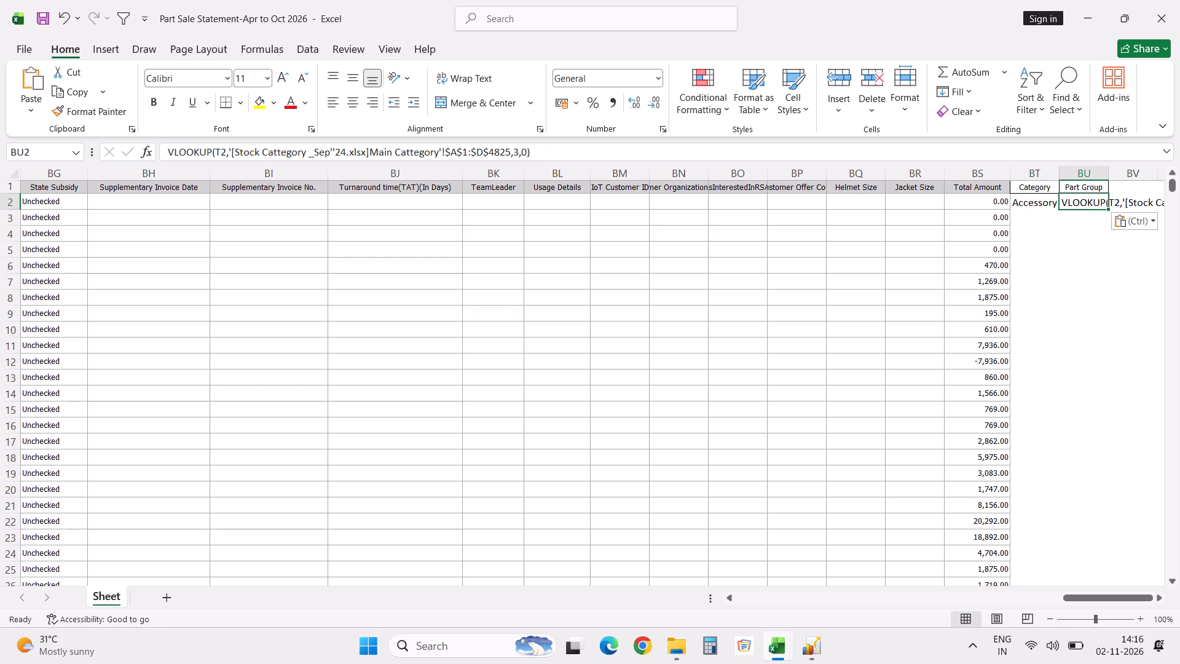
pyautogui.click(571, 156)
pyautogui.press('Left')
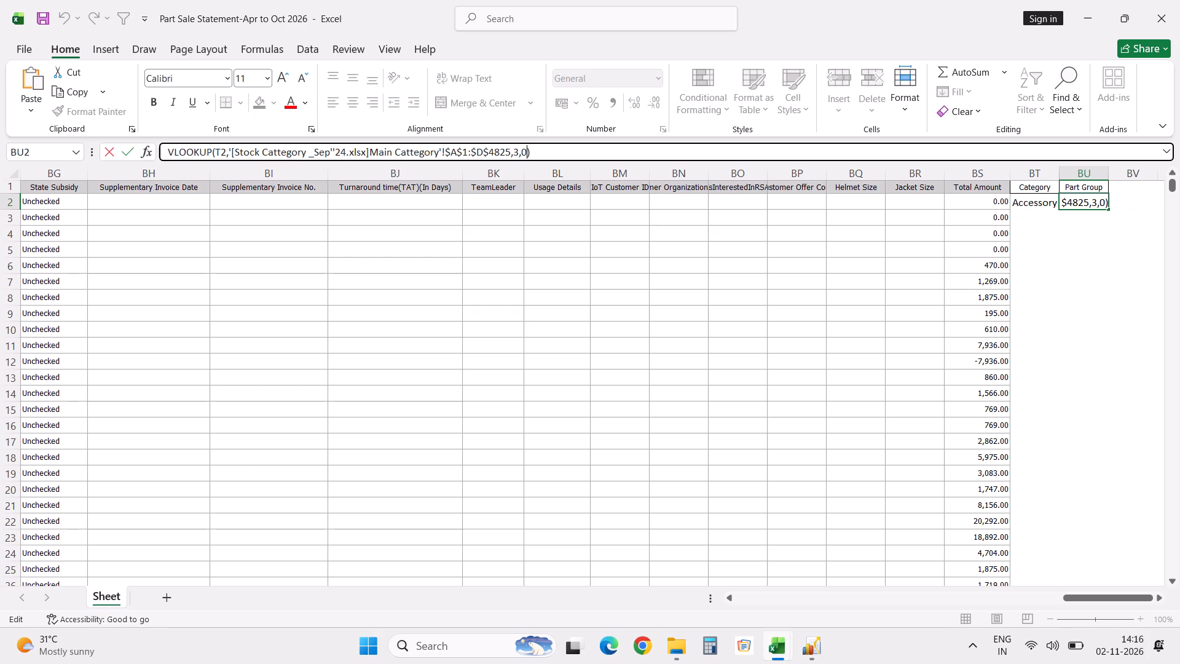
pyautogui.press('Left')
pyautogui.press('Left')
pyautogui.hotkey('shift', 'Left')
pyautogui.press('4')
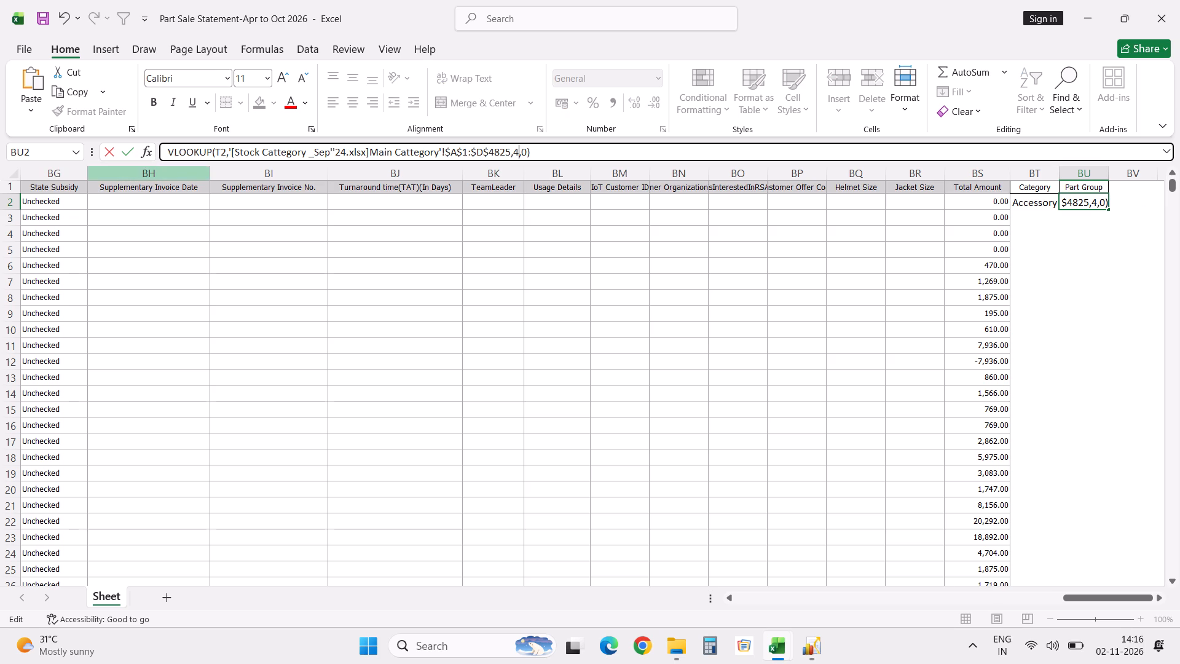
pyautogui.click(163, 151)
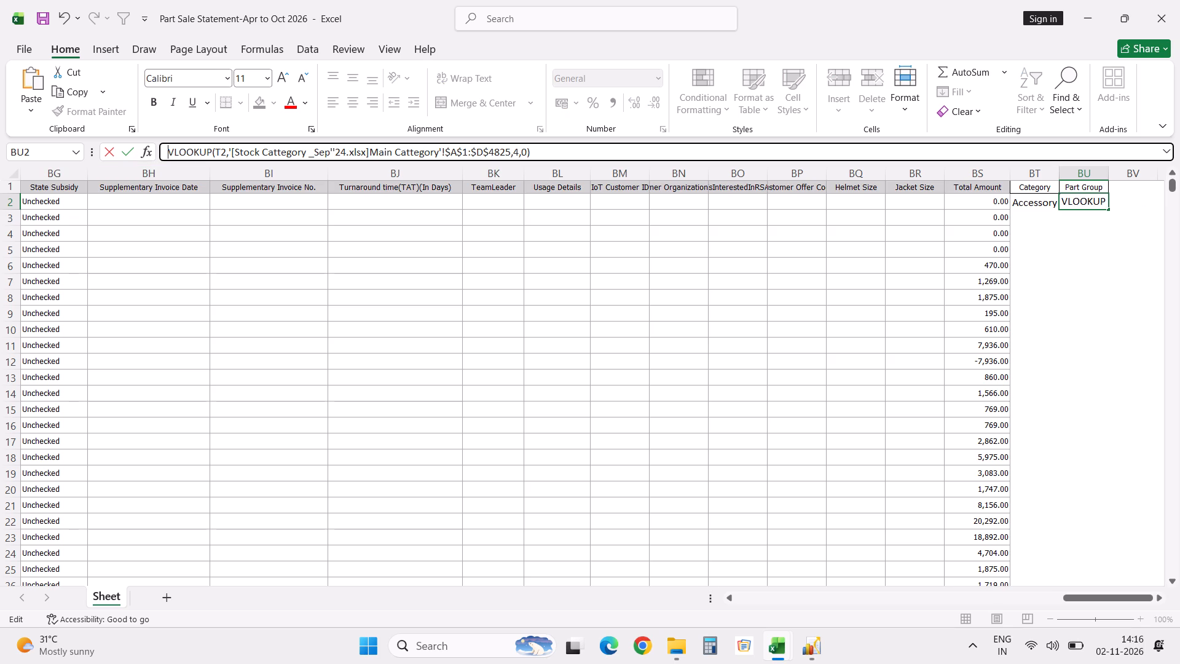
pyautogui.press('=')
pyautogui.press('Return')
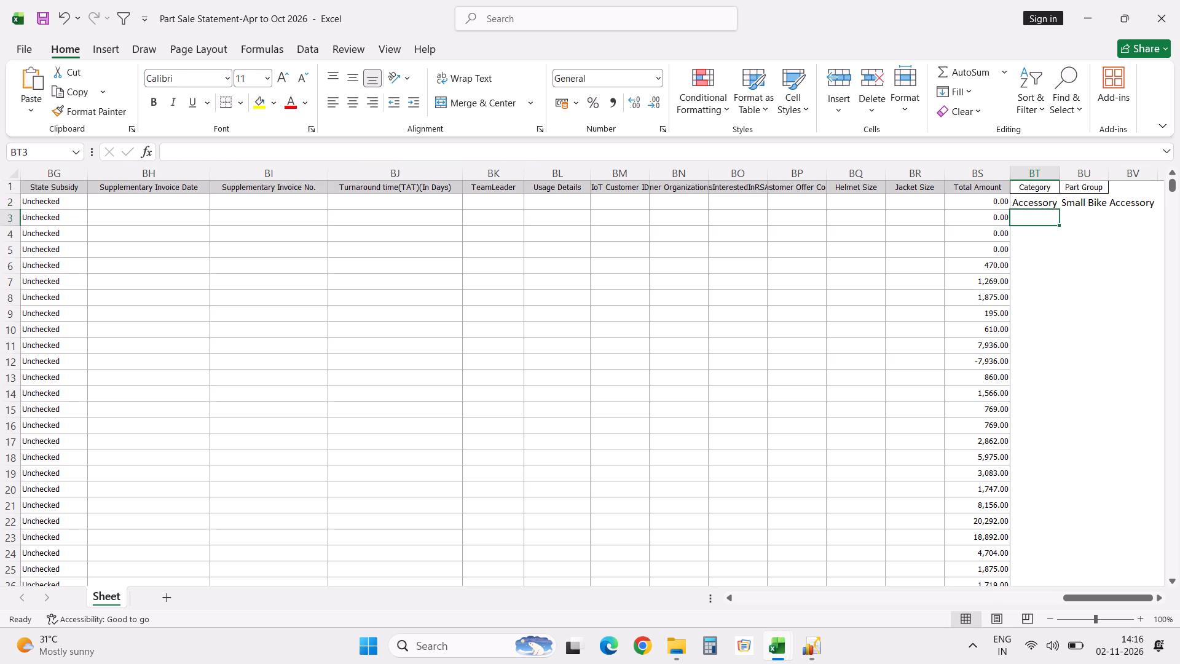
# Fill the Category and Part Group formulas in BT2:BU2 down through all the sale records.
pyautogui.press('Left')
pyautogui.press('Up')
pyautogui.press('Right')
pyautogui.hotkey('shift', 'Right')
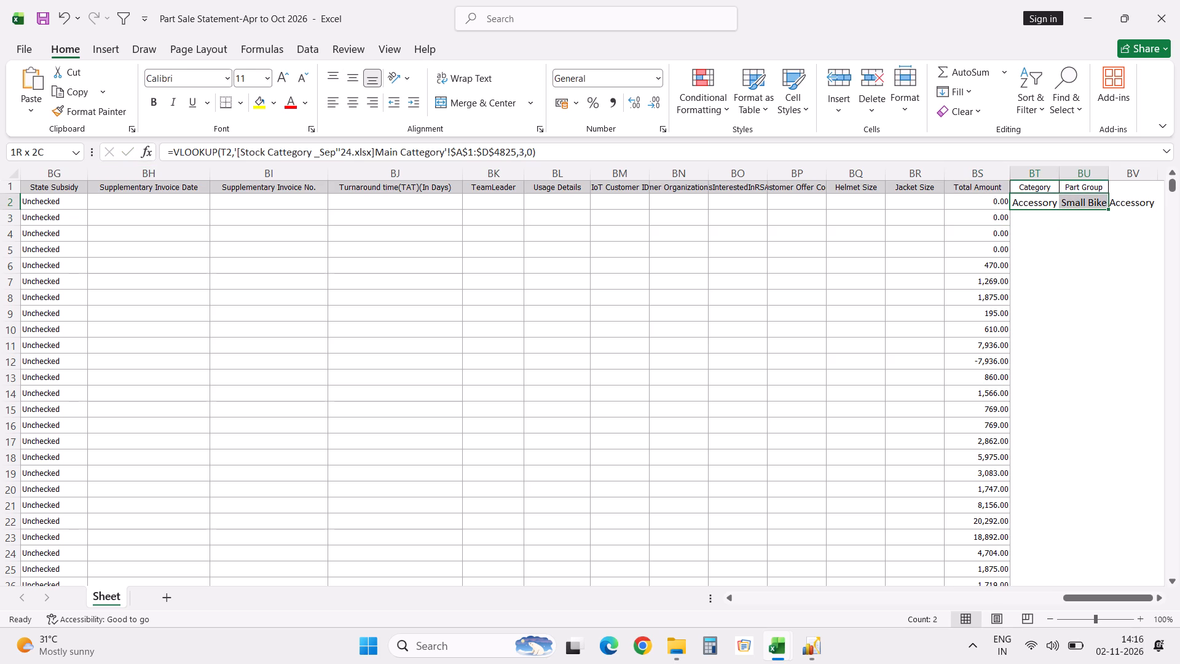
pyautogui.doubleClick(1106, 210)
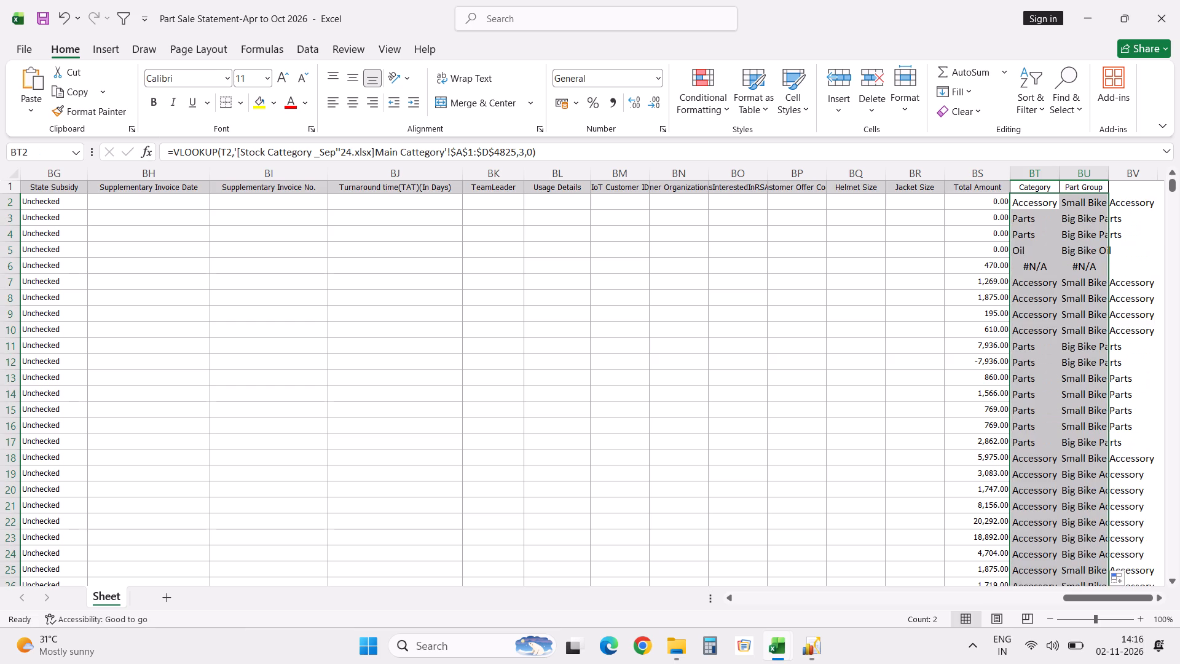
# Add filters to the header row and filter the Category column to show only #N/A.
pyautogui.click(1036, 187)
pyautogui.hotkey('alt', 'd')
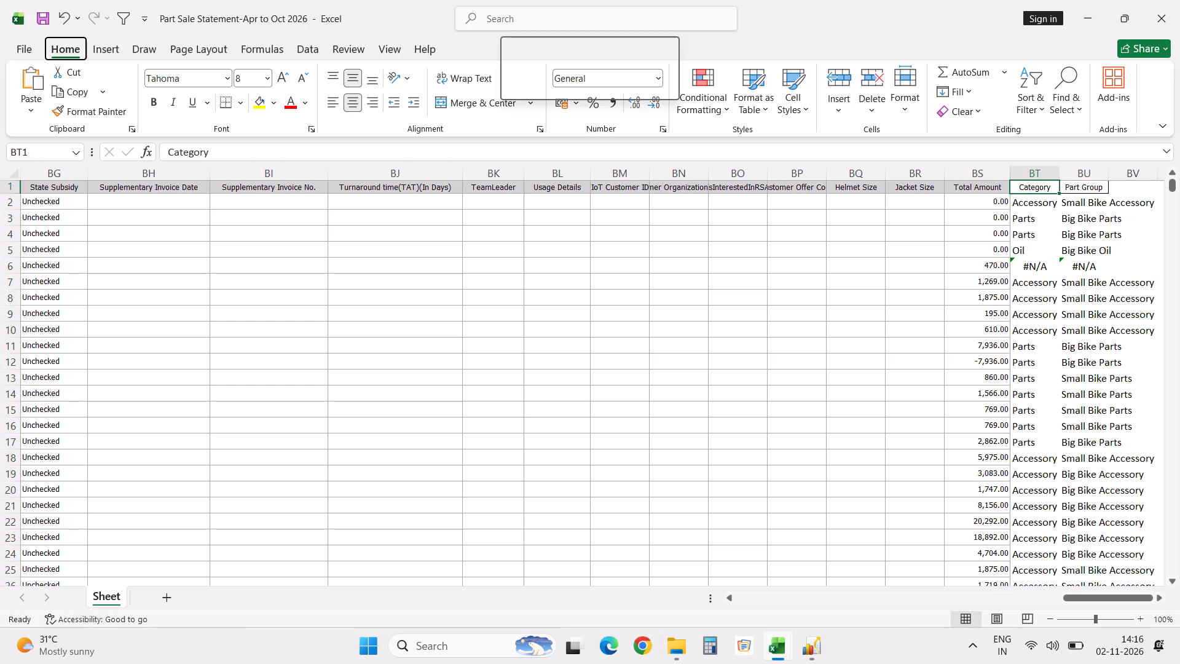
pyautogui.write('ff')
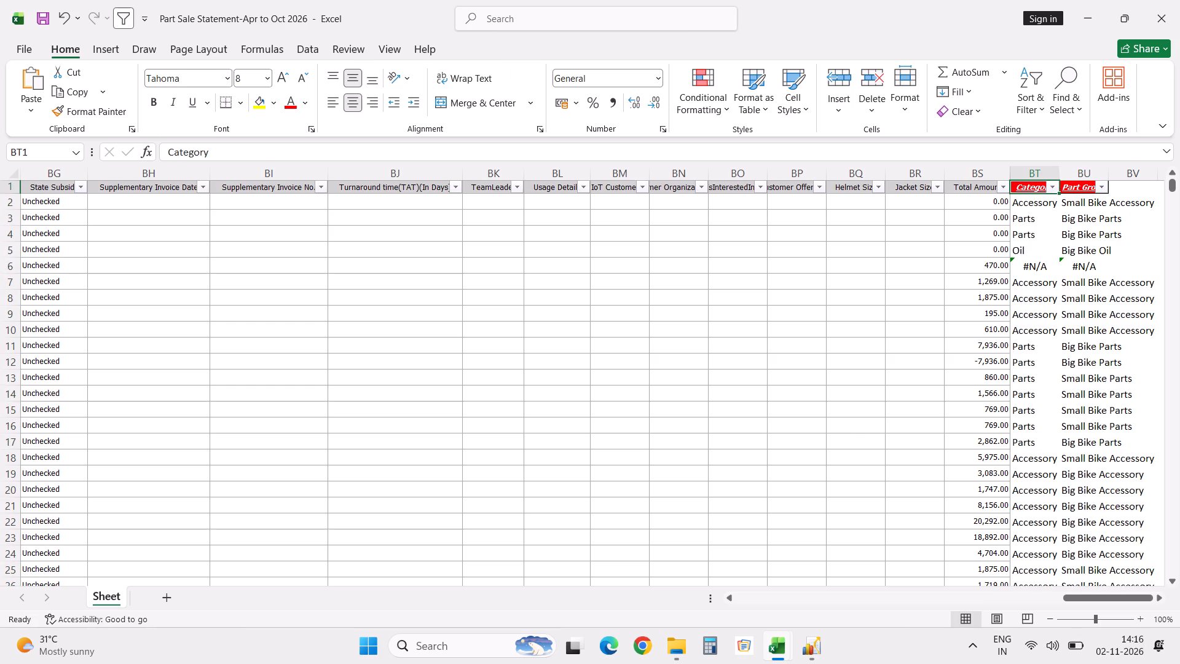
pyautogui.click(1052, 191)
pyautogui.click(928, 382)
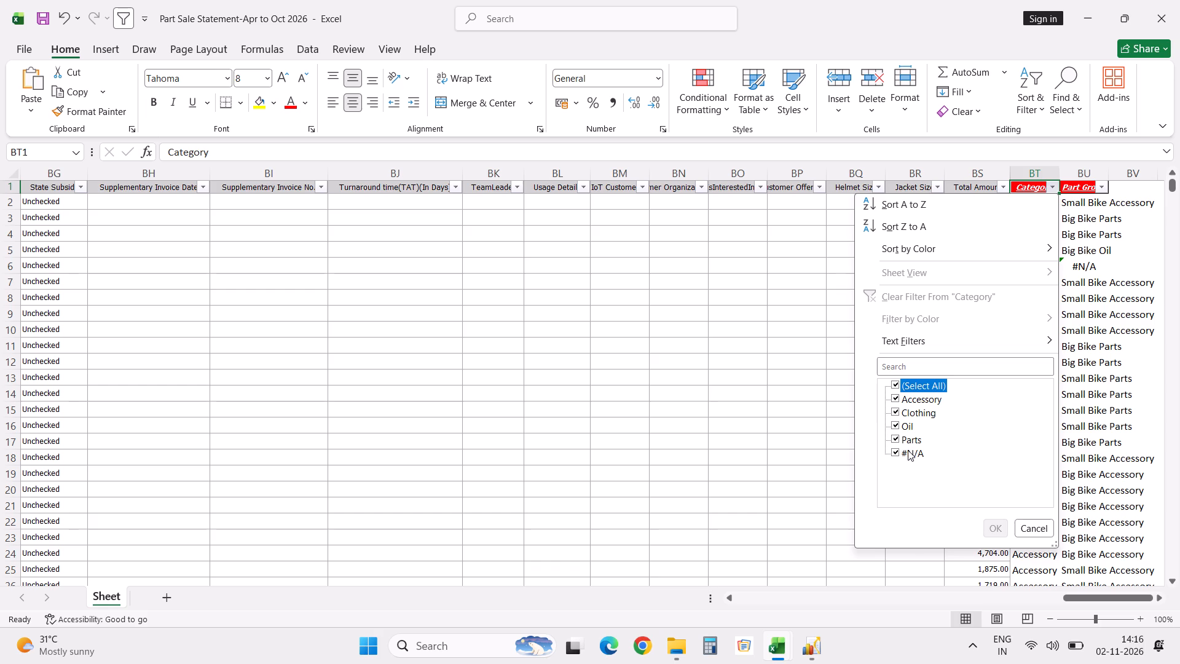
pyautogui.click(908, 456)
pyautogui.click(998, 528)
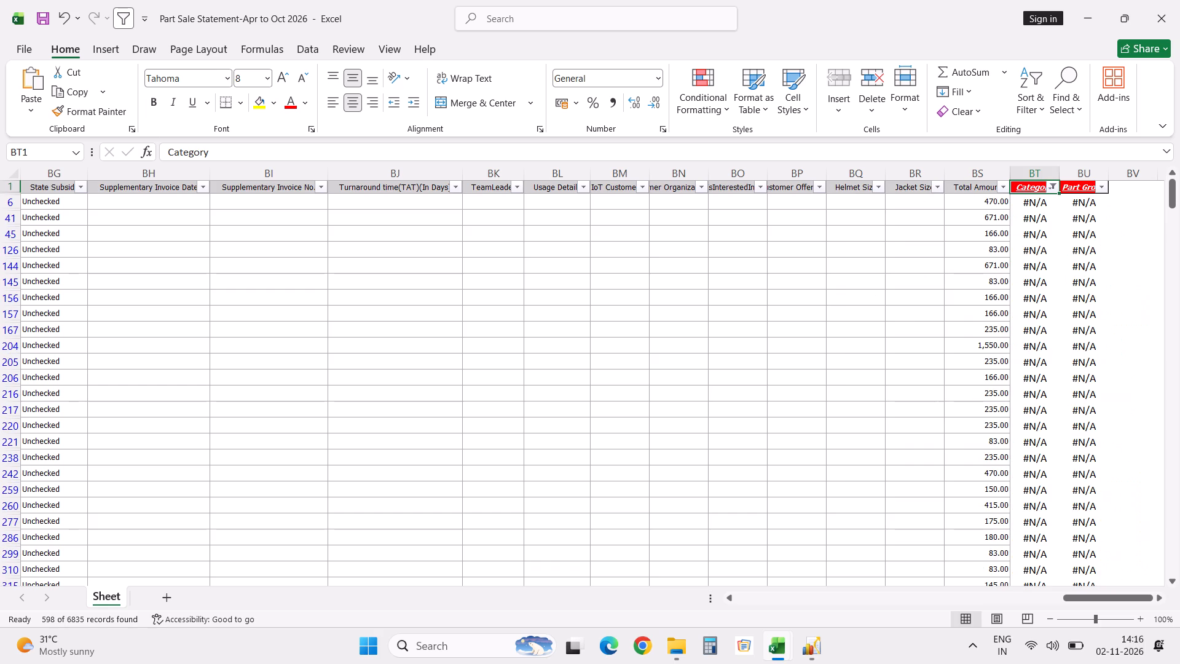
# Convert the filtered Part No values stored as text to numbers, from T6 down to the last visible record.
pyautogui.click(838, 188)
pyautogui.press('Left')
pyautogui.press('Left')
pyautogui.press('Left')
pyautogui.press('Left')
pyautogui.press('Left')
pyautogui.press('Left')
pyautogui.press('Left')
pyautogui.press('Left')
pyautogui.press('Left')
pyautogui.press('Left')
pyautogui.press('Left')
pyautogui.press('Left')
pyautogui.press('Left')
pyautogui.press('Left')
pyautogui.press('Left')
pyautogui.press('Left')
pyautogui.press('Left')
pyautogui.press('Left')
pyautogui.press('Left')
pyautogui.press('Left')
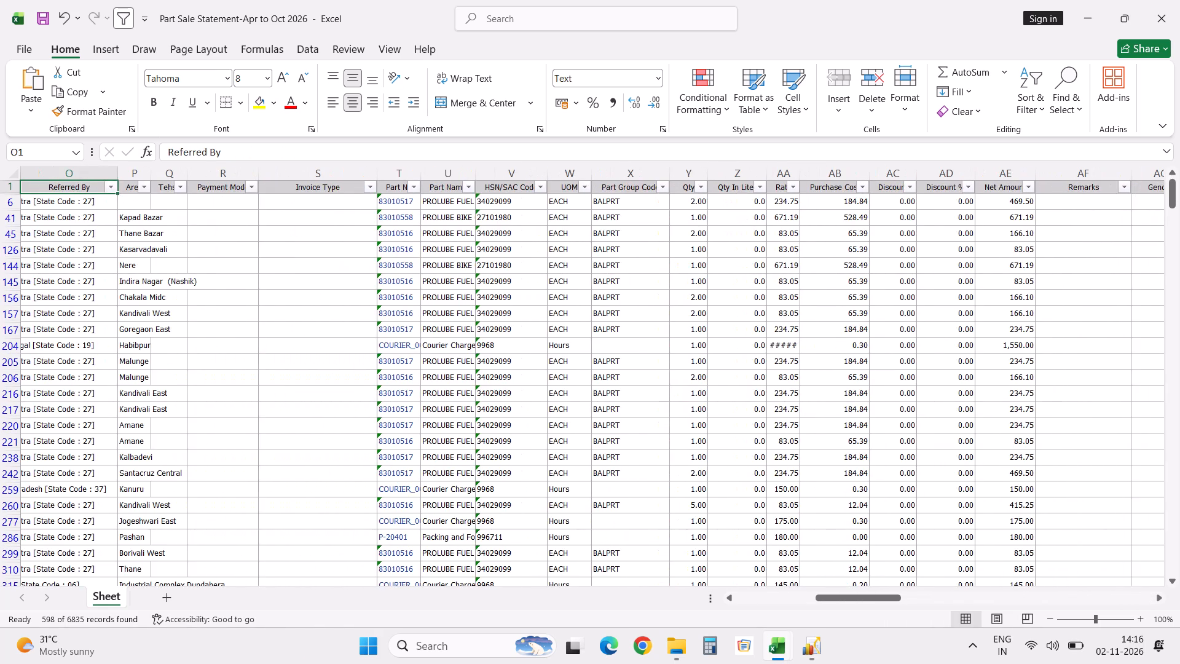
pyautogui.press('Right')
pyautogui.press('Right')
pyautogui.press('Right')
pyautogui.press('Right')
pyautogui.press('Right')
pyautogui.press('Down')
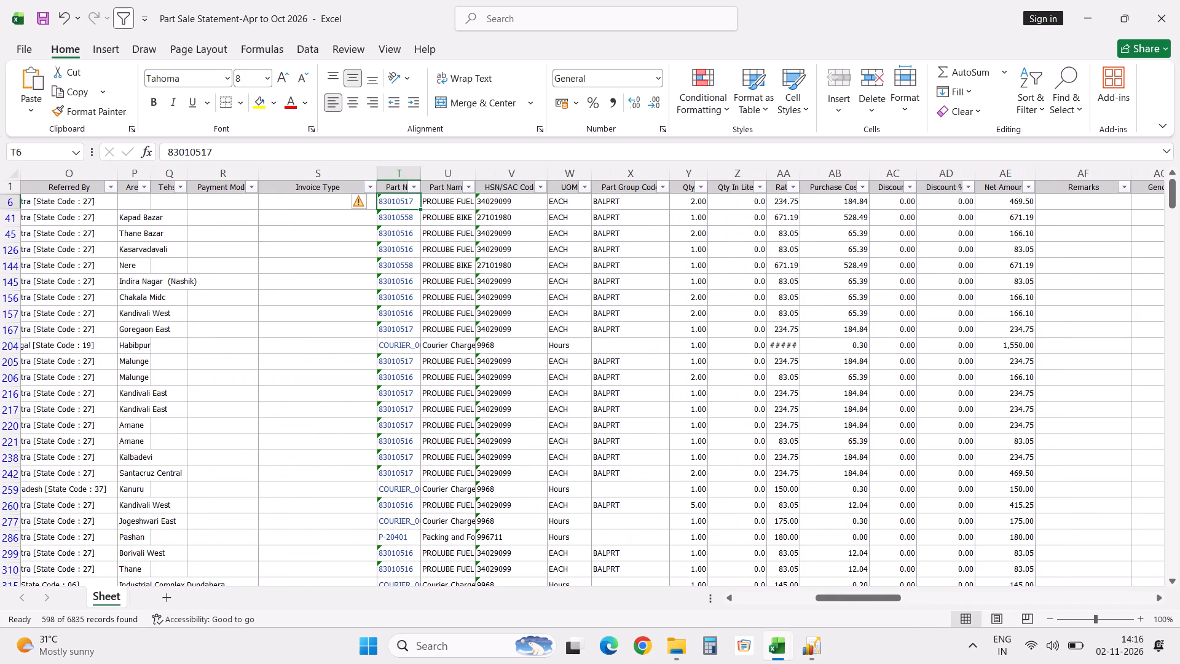
pyautogui.hotkey('ctrl', 'shift', 'Down')
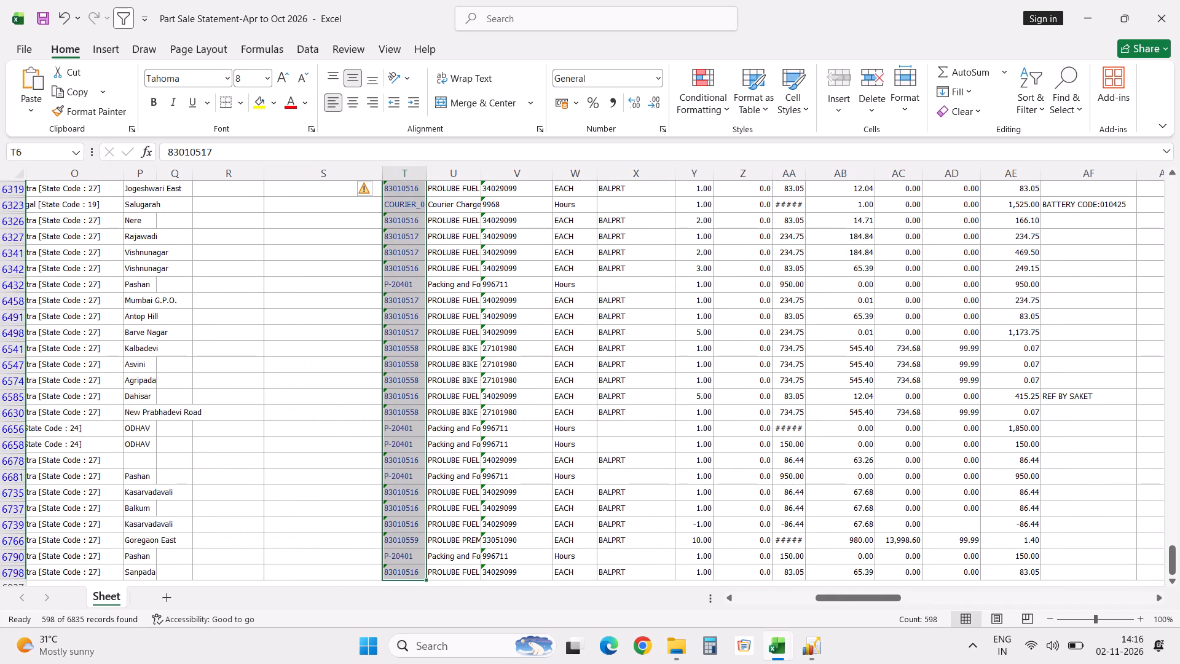
pyautogui.click(368, 192)
pyautogui.click(395, 232)
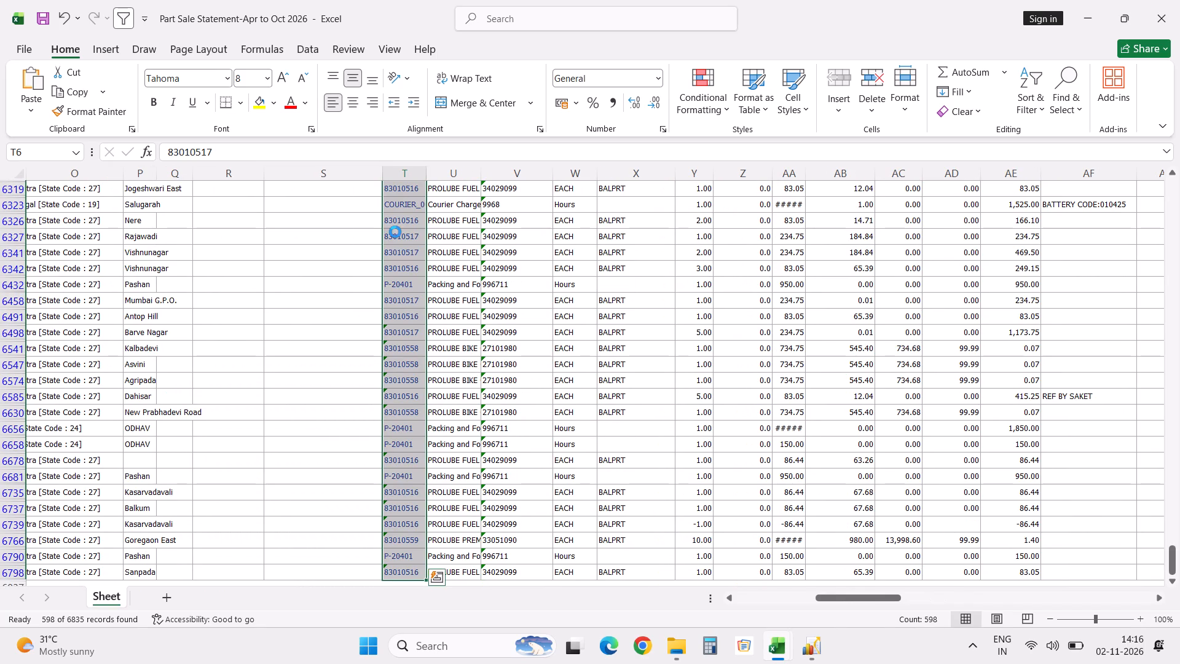
pyautogui.click(433, 227)
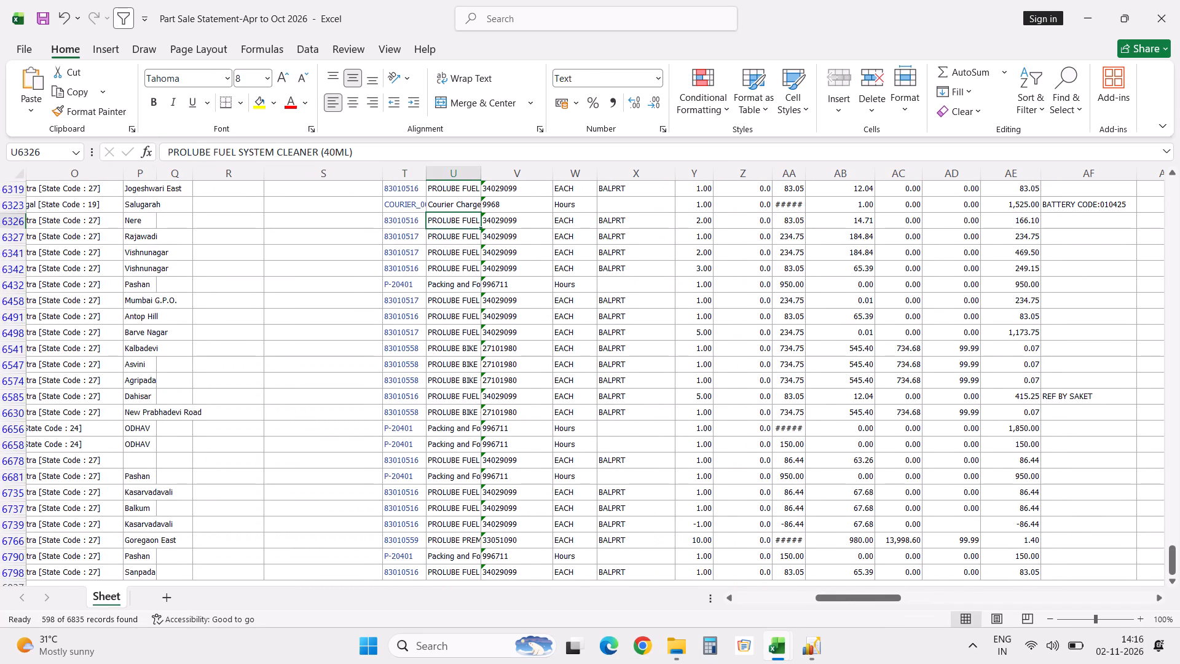
# Reapply the filters with all part names kept, and check which Part No entries are still listed as unmatched.
pyautogui.hotkey('ctrl', 'Up')
pyautogui.click(471, 188)
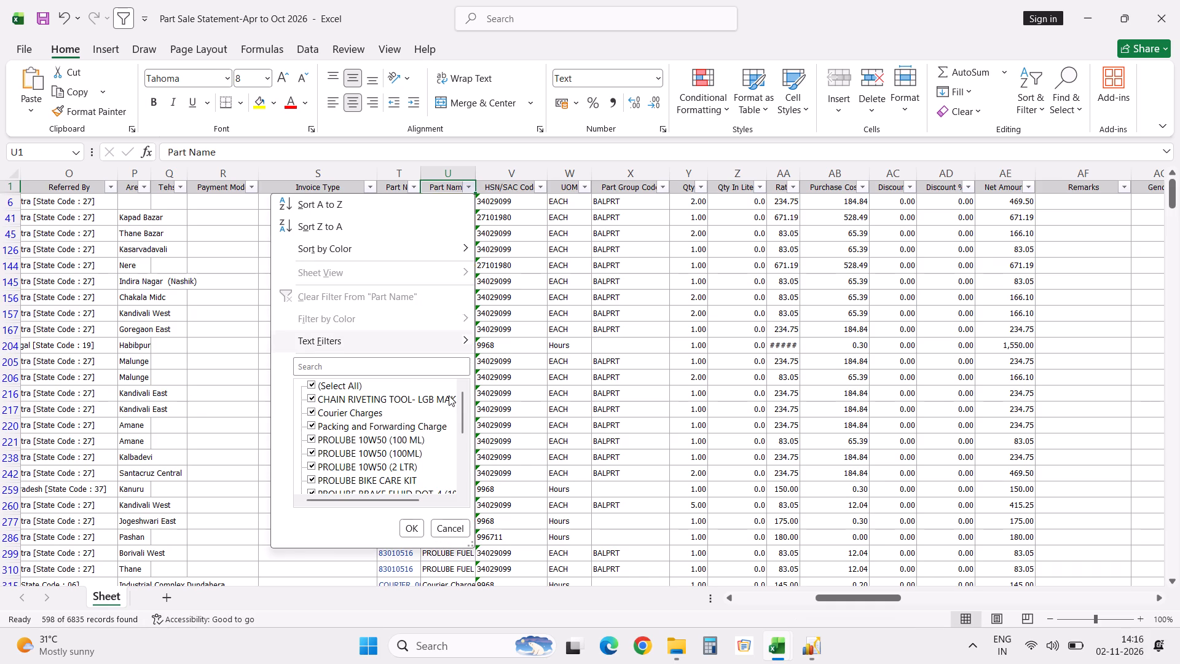
pyautogui.click(416, 528)
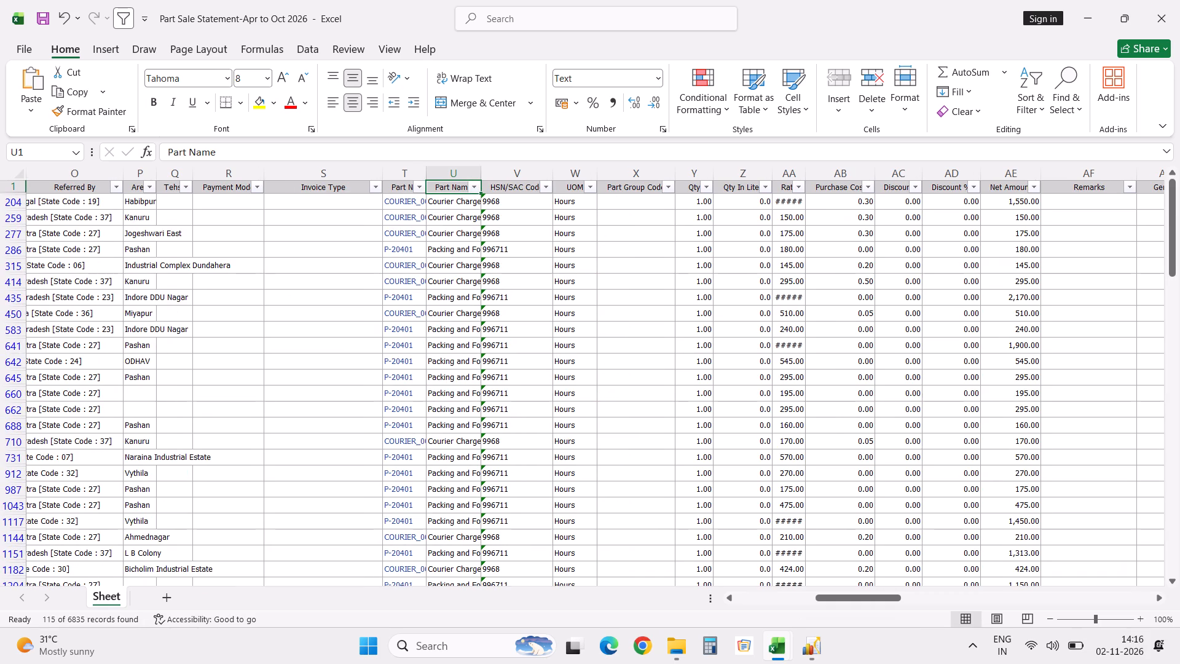
pyautogui.scroll(-9, 424, 396)
pyautogui.scroll(20, 424, 396)
pyautogui.scroll(1, 424, 396)
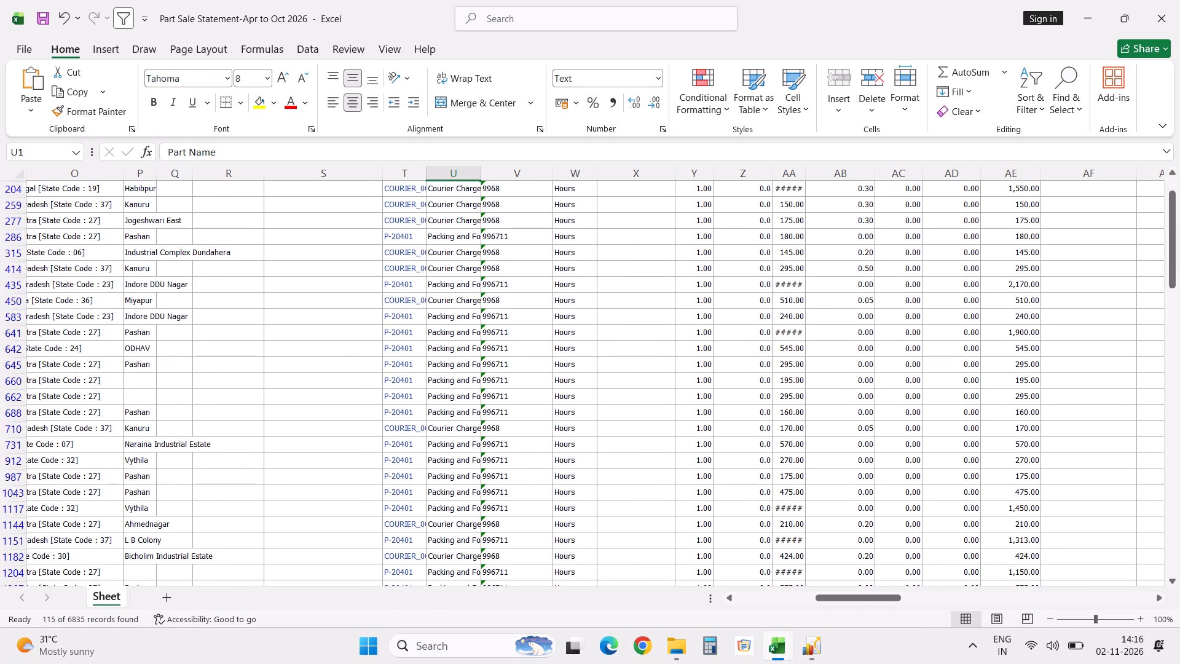
pyautogui.click(419, 188)
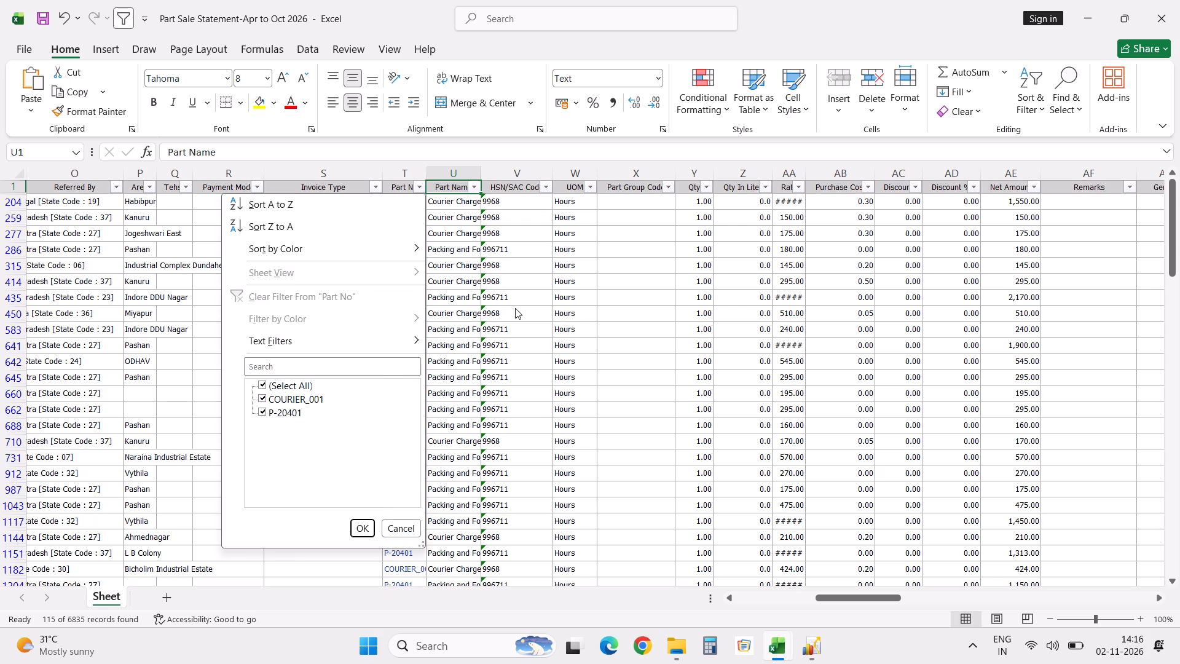
pyautogui.click(521, 314)
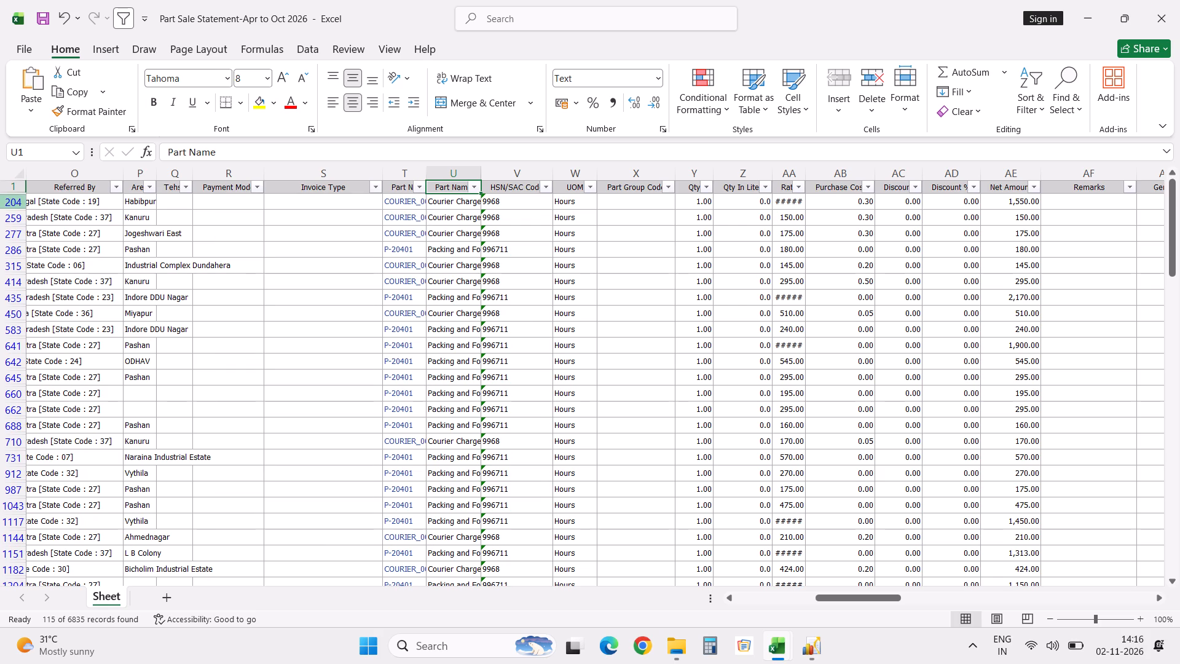
# Delete all the filtered Courier Charges and Packing and Forwarding Charge rows, from row 204 to the last record.
pyautogui.click(21, 202)
pyautogui.hotkey('ctrl', 'shift', 'Down')
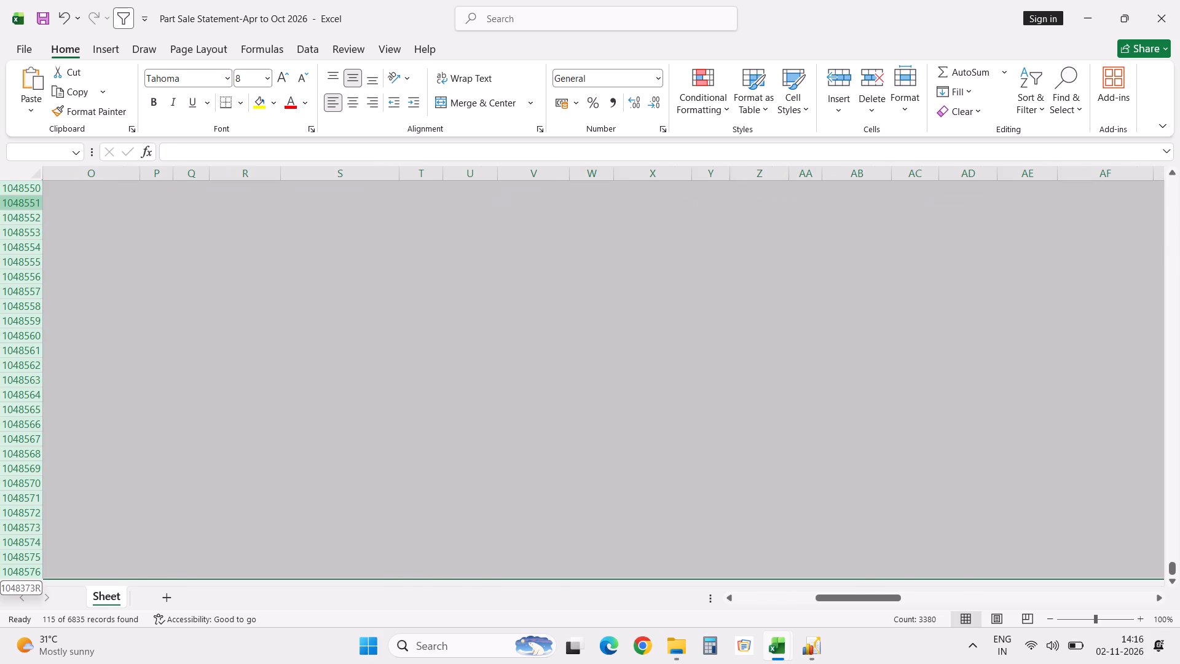
pyautogui.press('Up')
pyautogui.click(21, 202)
pyautogui.hotkey('shift', 'Down')
pyautogui.hotkey('shift', 'Down')
pyautogui.hotkey('shift', 'Down')
pyautogui.hotkey('shift', 'Down')
pyautogui.hotkey('shift', 'Down')
pyautogui.hotkey('shift', 'Down')
pyautogui.hotkey('shift', 'Down')
pyautogui.hotkey('shift', 'Down')
pyautogui.hotkey('shift', 'Down')
pyautogui.hotkey('shift', 'Down')
pyautogui.hotkey('shift', 'Down')
pyautogui.hotkey('shift', 'Down')
pyautogui.hotkey('shift', 'Down')
pyautogui.hotkey('shift', 'Down')
pyautogui.hotkey('shift', 'Down')
pyautogui.hotkey('shift', 'Down')
pyautogui.hotkey('shift', 'Down')
pyautogui.hotkey('shift', 'Down')
pyautogui.hotkey('shift', 'Down')
pyautogui.hotkey('shift', 'Down')
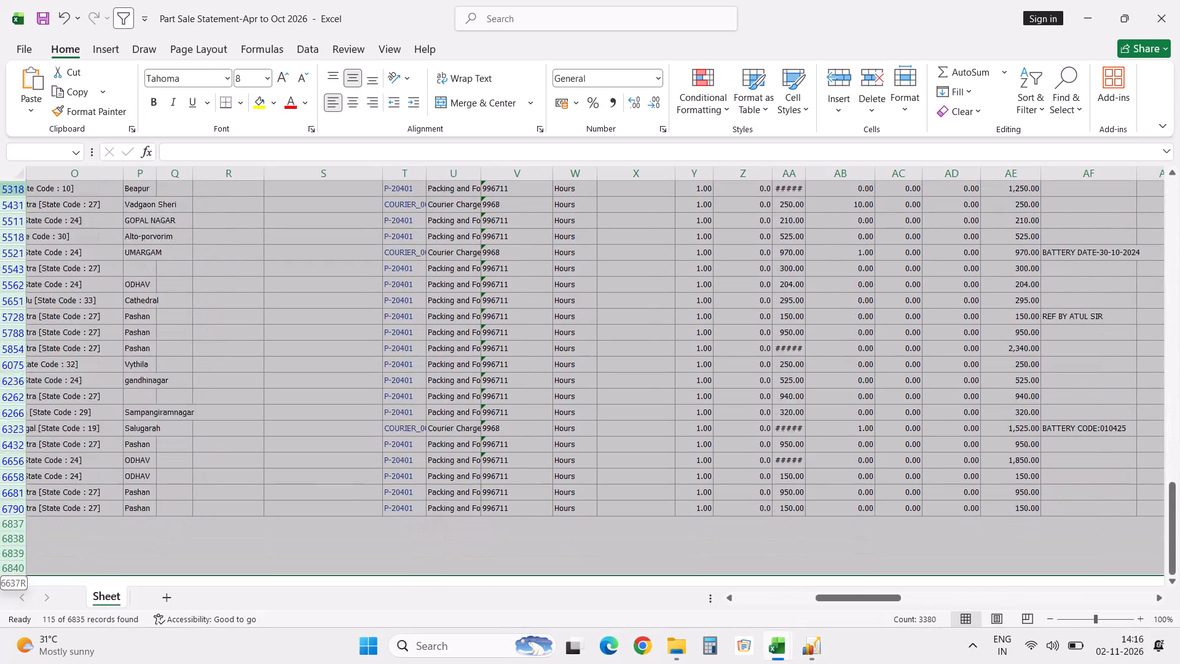
pyautogui.hotkey('shift', 'Up')
pyautogui.hotkey('shift', 'Up')
pyautogui.hotkey('shift', 'Up')
pyautogui.hotkey('shift', 'Up')
pyautogui.hotkey('shift', 'Up')
pyautogui.hotkey('shift', 'Up')
pyautogui.hotkey('shift', 'Up')
pyautogui.hotkey('shift', 'Up')
pyautogui.hotkey('shift', 'Up')
pyautogui.hotkey('shift', 'Up')
pyautogui.hotkey('shift', 'Up')
pyautogui.hotkey('shift', 'Up')
pyautogui.hotkey('shift', 'Up')
pyautogui.hotkey('shift', 'Up')
pyautogui.hotkey('shift', 'Up')
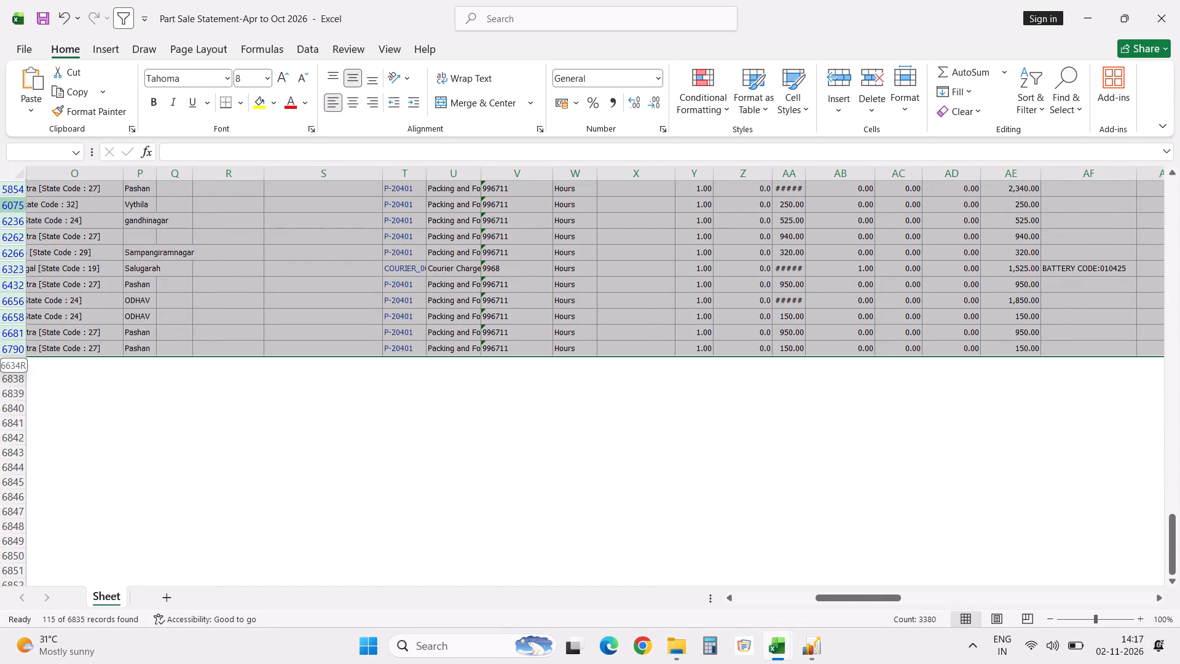
pyautogui.hotkey('ctrl', '-')
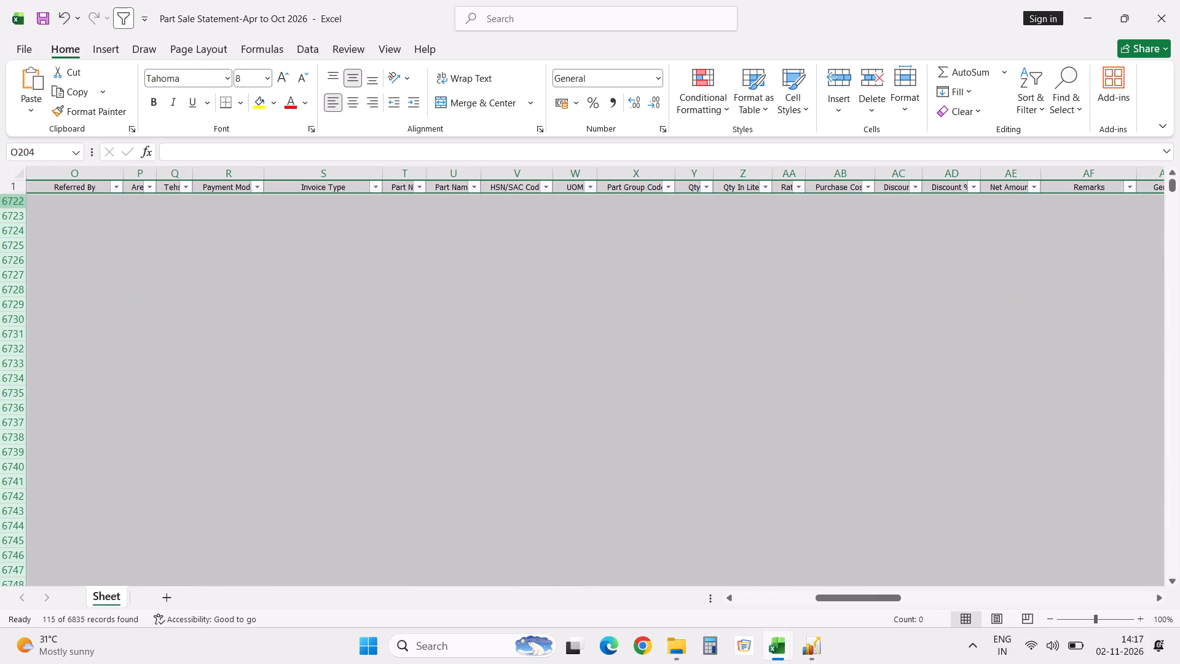
# Remove the filters from the header row to show all the sale records.
pyautogui.hotkey('alt', 'd')
pyautogui.write('ff')
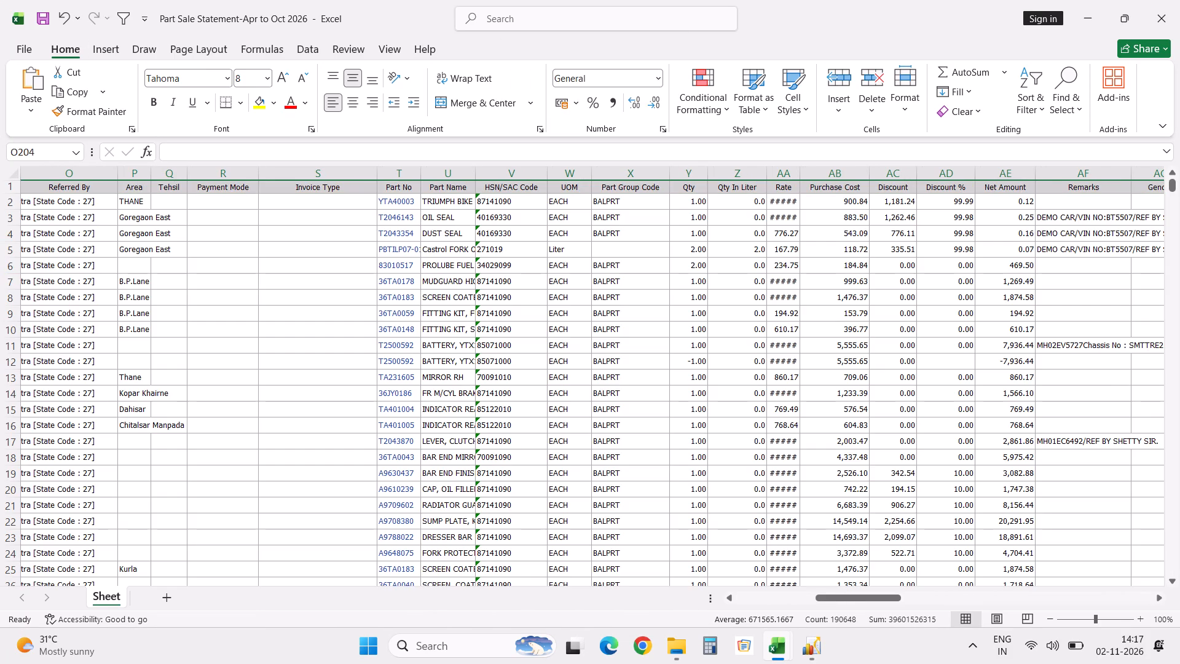
# Fill the Net Amount column yellow from its header down to the last record.
pyautogui.click(994, 189)
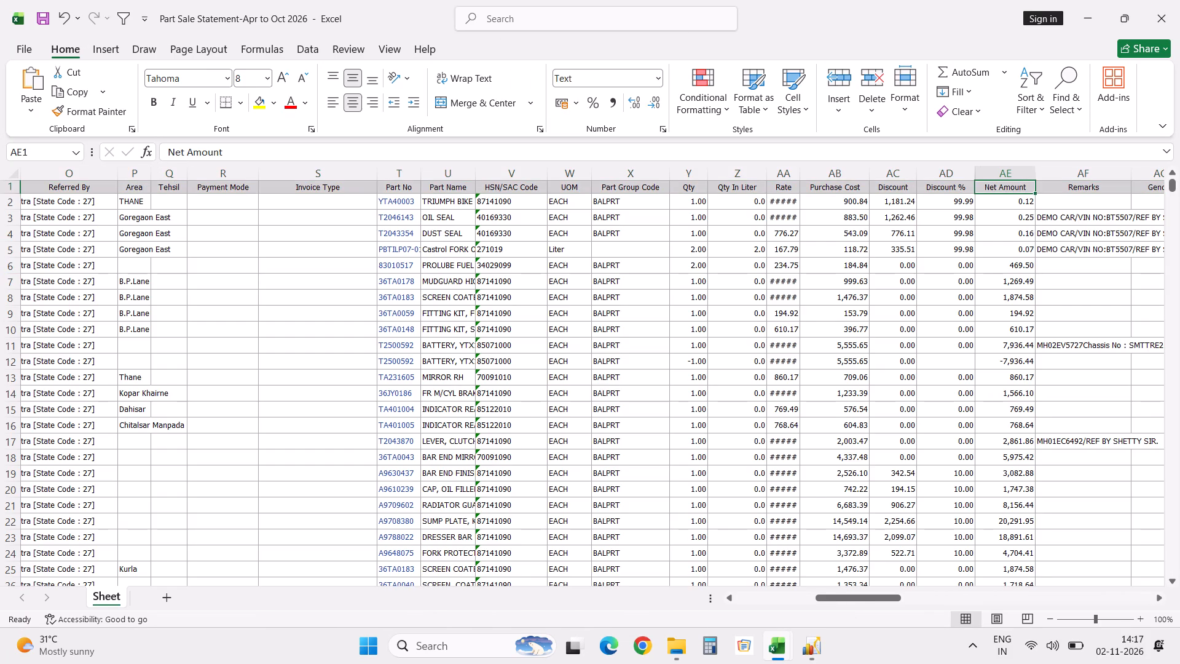
pyautogui.hotkey('ctrl', 'shift', 'Down')
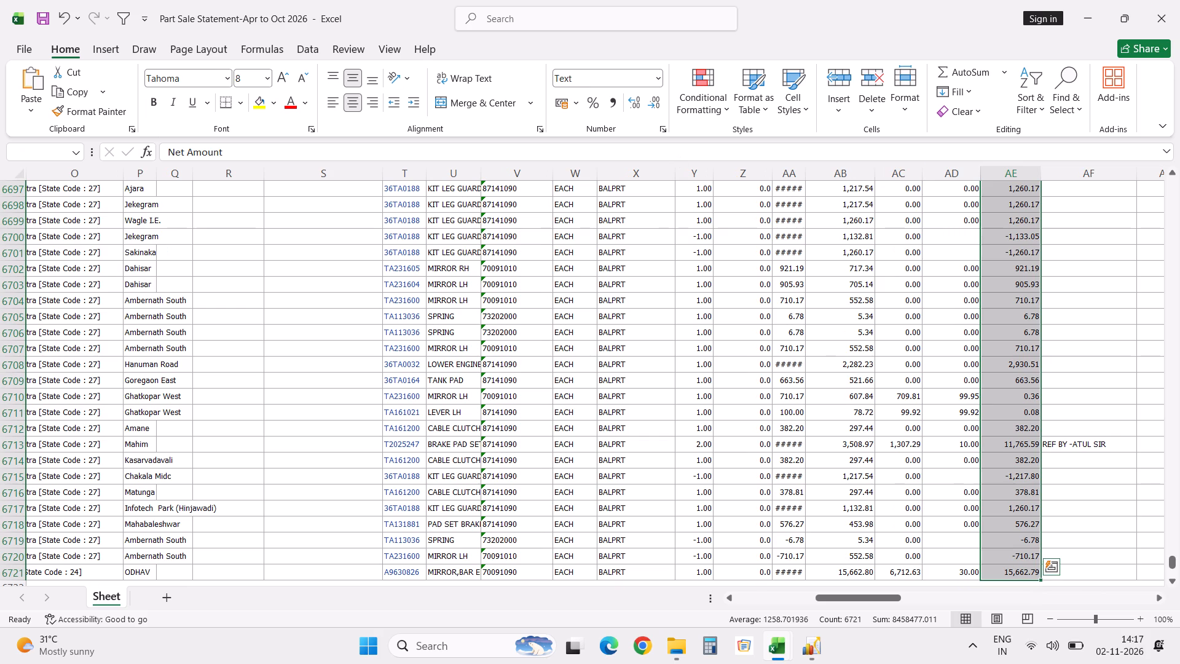
pyautogui.click(257, 110)
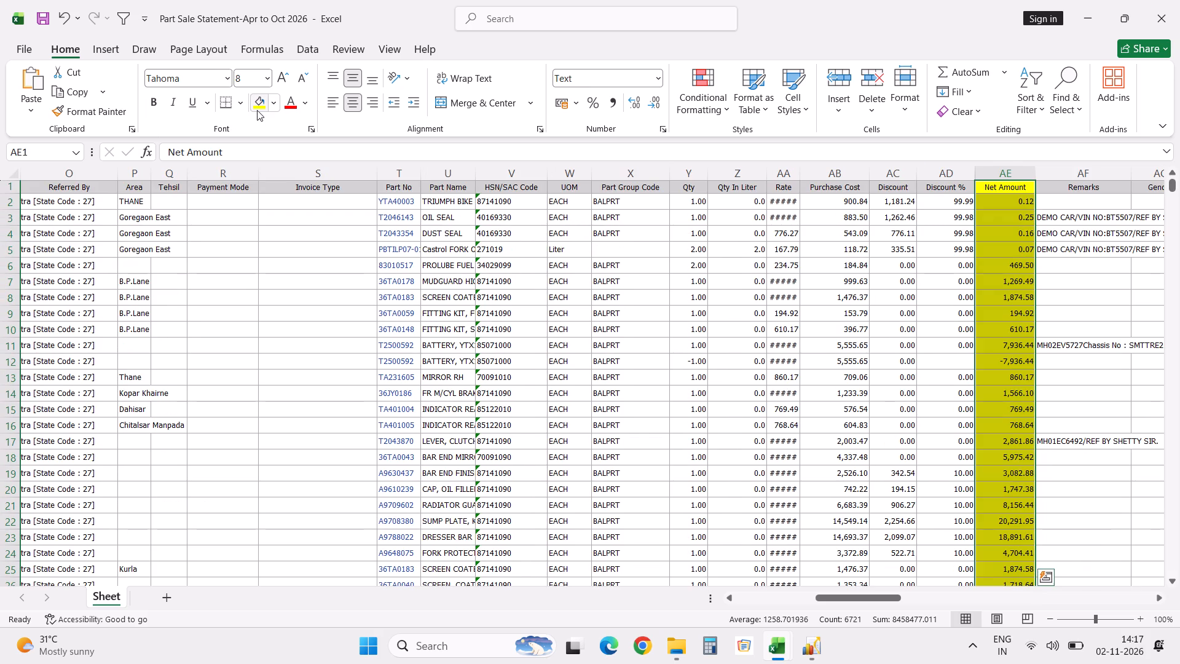
pyautogui.click(1004, 360)
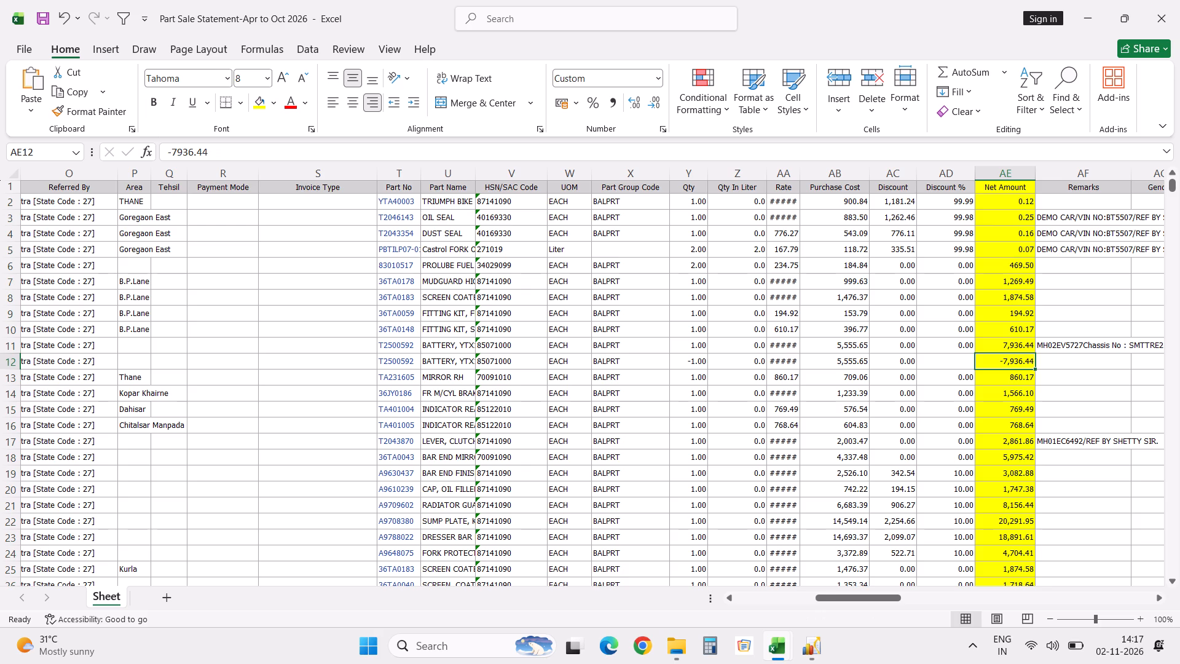
# In Excellon, regenerate the Part Sale Statement for 01-04-2026 to 31-10-2026 with Consider Sales Return turned off.
pyautogui.click(817, 644)
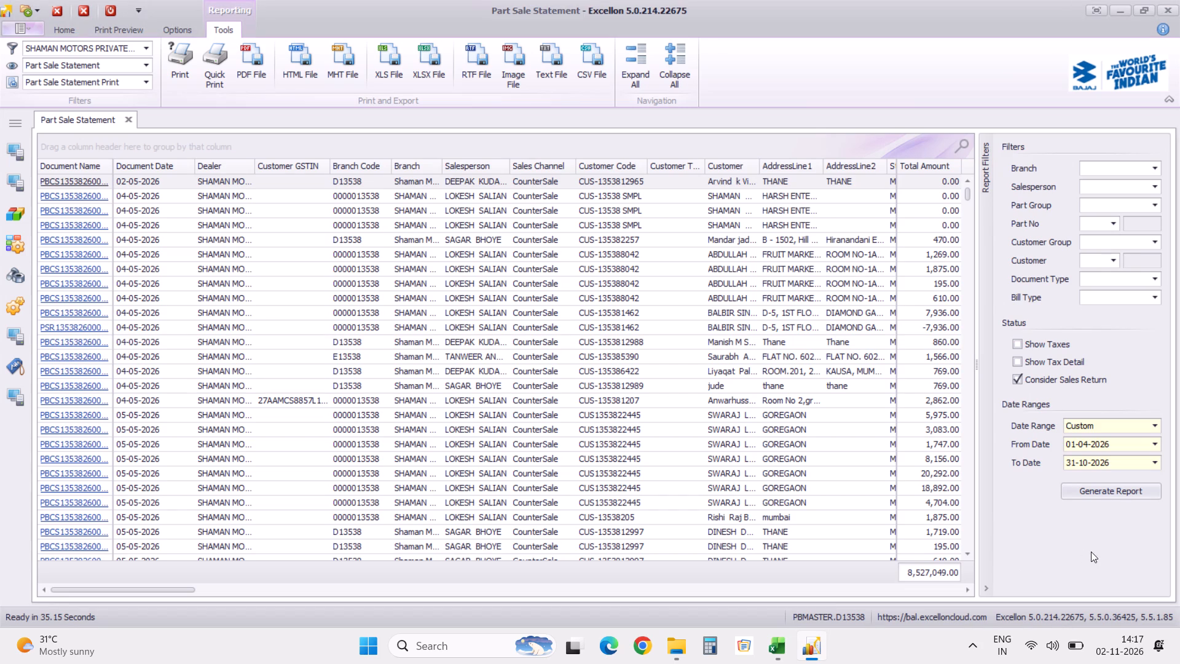
pyautogui.click(1019, 382)
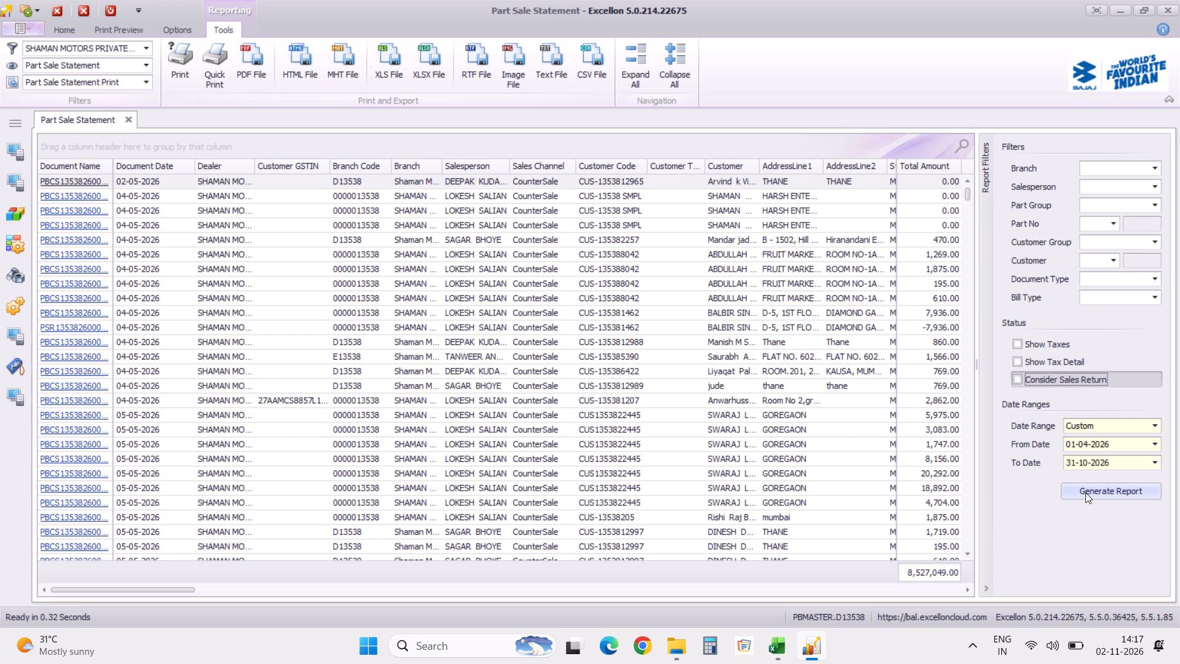
pyautogui.click(1085, 492)
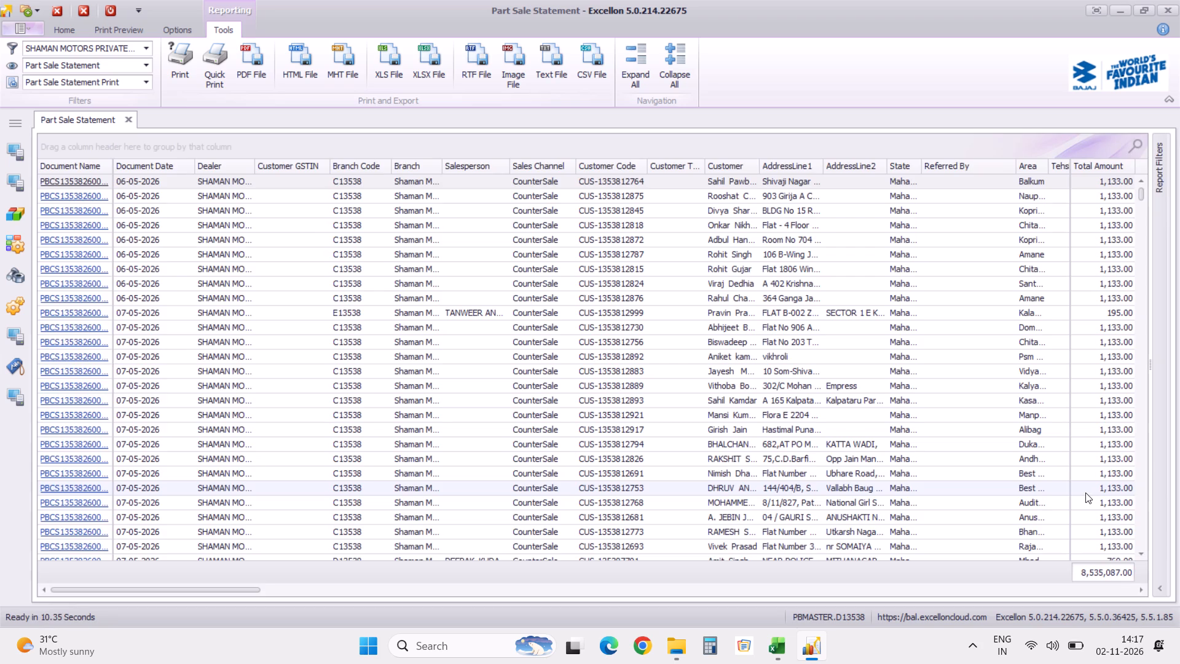
# Export the report to XLSX without hyperlinks as "Part Sale Statement-Apr to Oct 2026 return" in Funds Statement, and open the file.
pyautogui.click(430, 68)
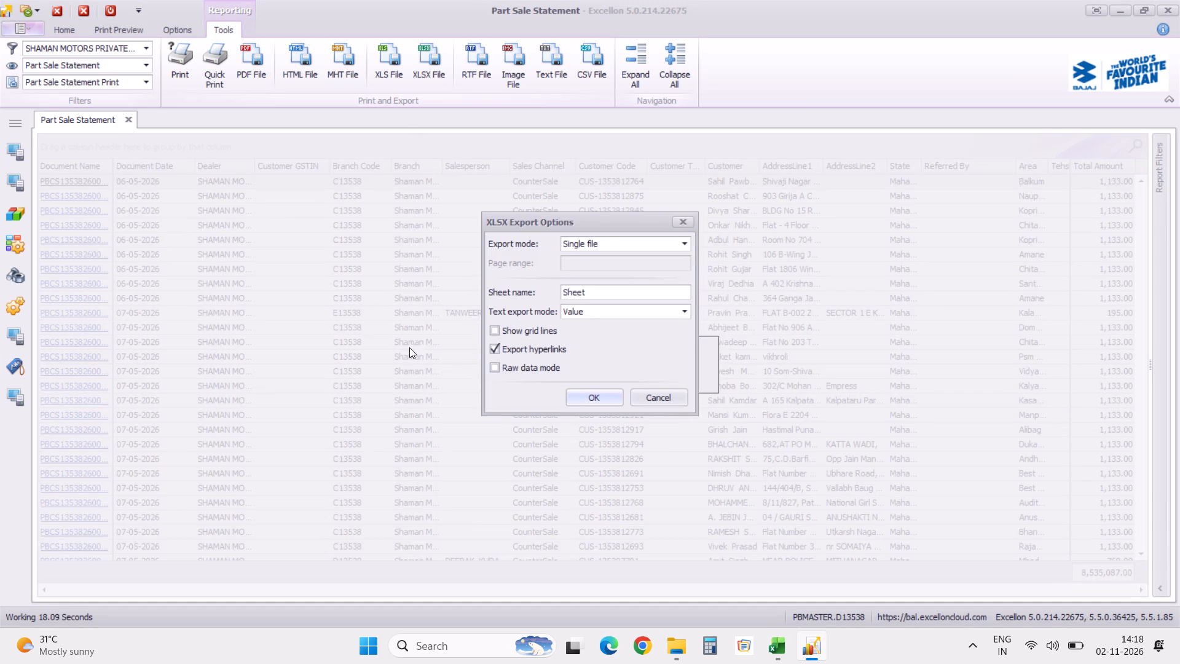
pyautogui.click(496, 353)
pyautogui.click(586, 398)
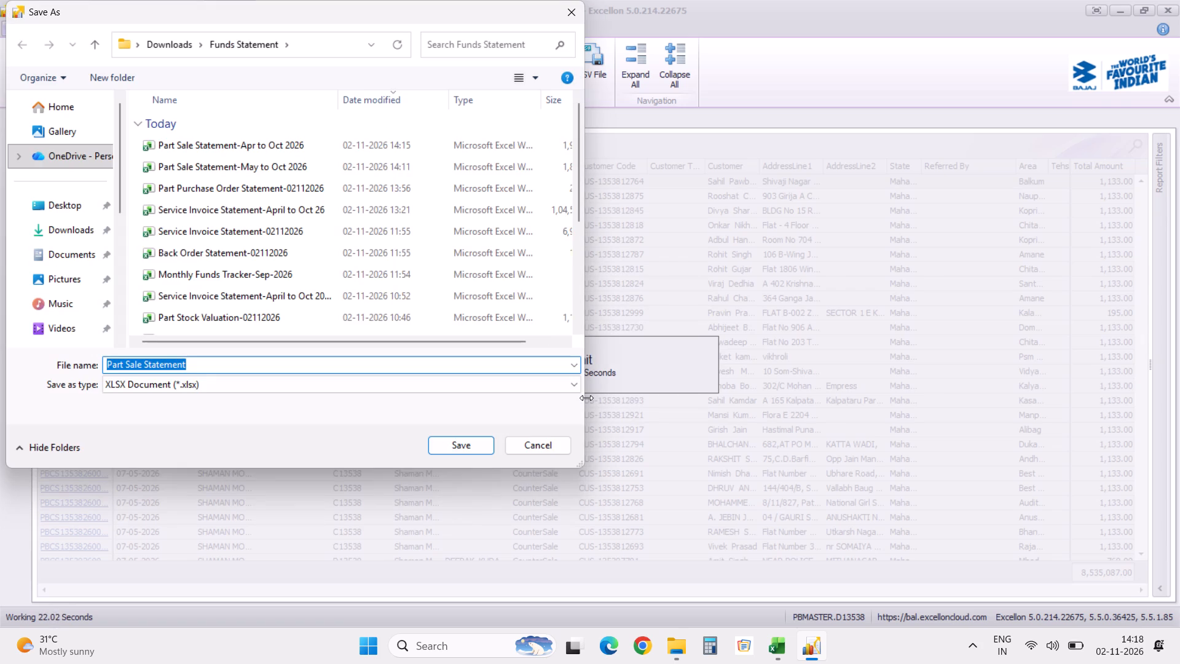
pyautogui.click(286, 148)
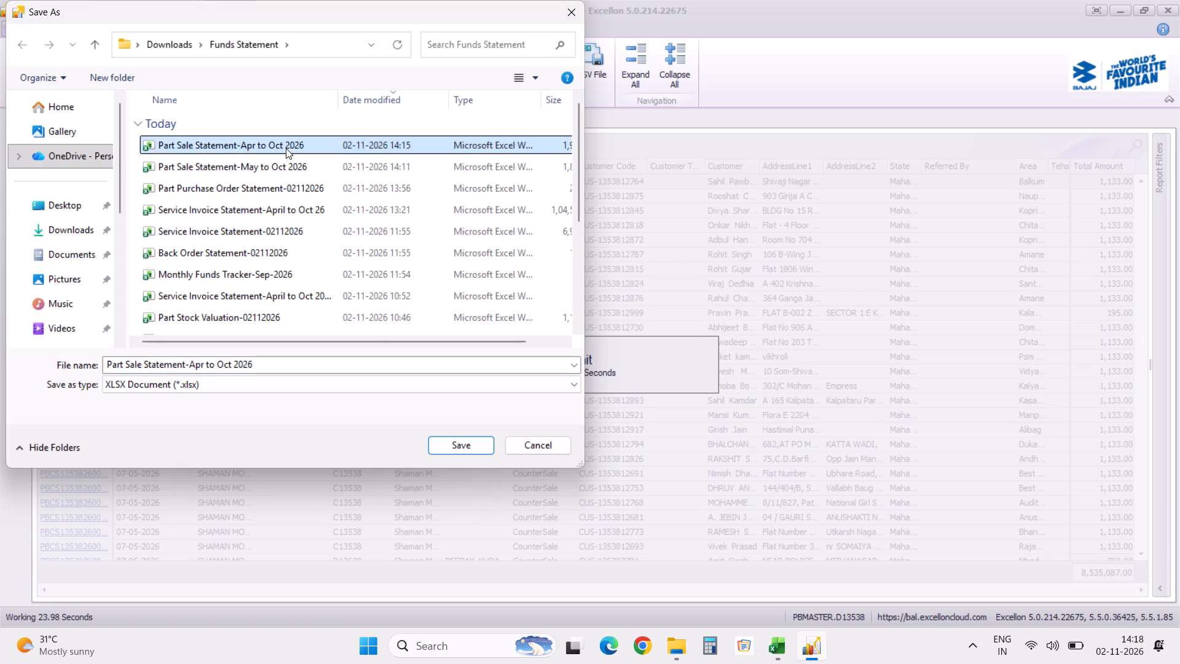
pyautogui.click(290, 371)
pyautogui.click(301, 363)
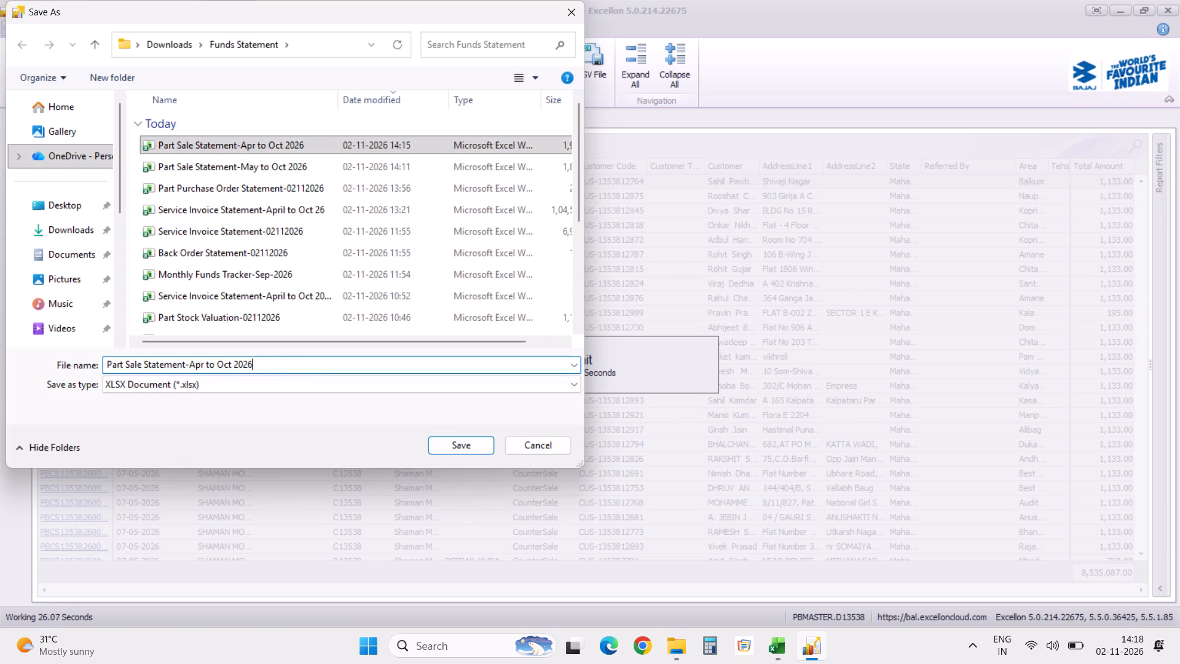
pyautogui.press('Right')
pyautogui.press('space')
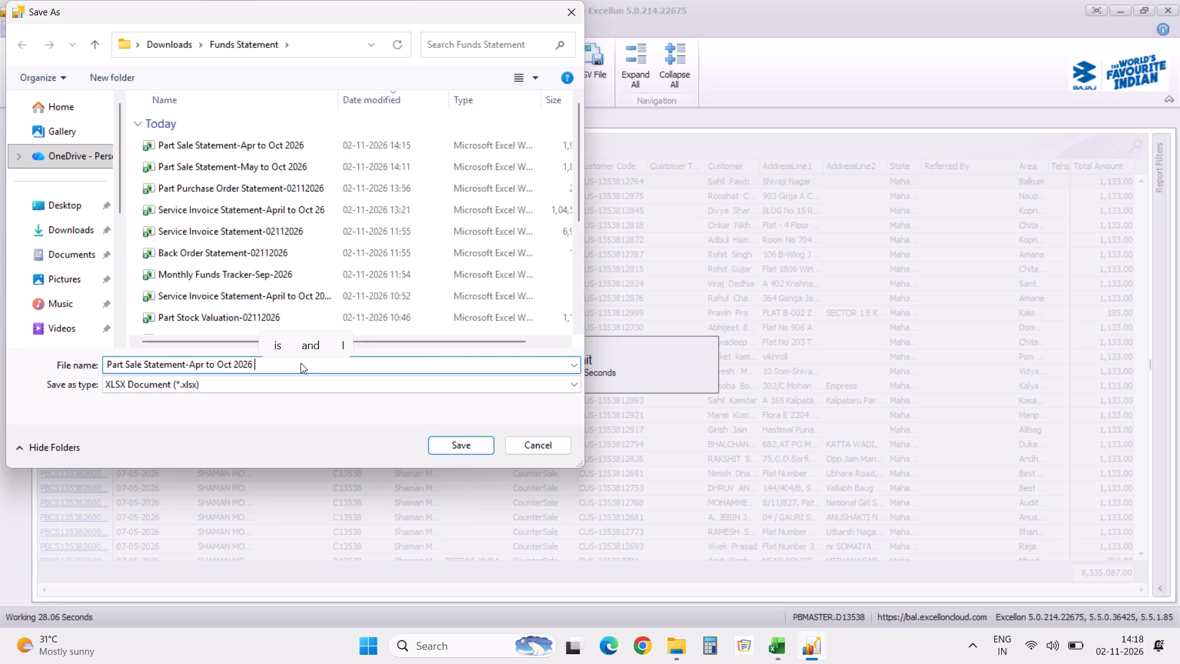
pyautogui.write('return')
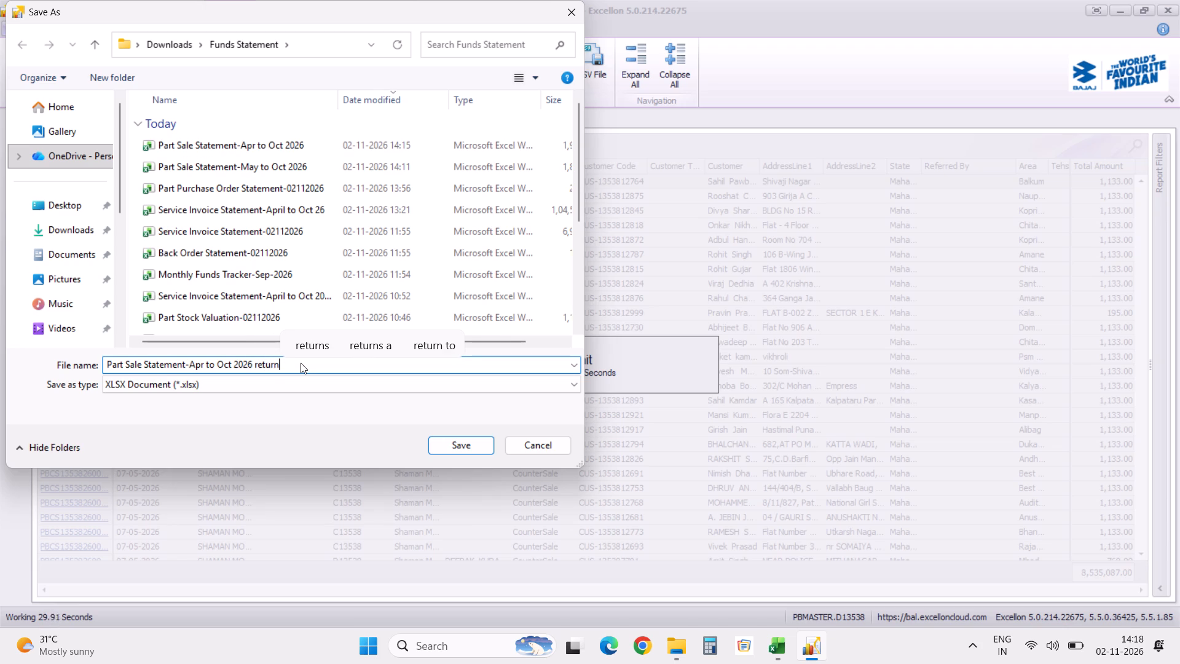
pyautogui.click(470, 456)
pyautogui.click(470, 449)
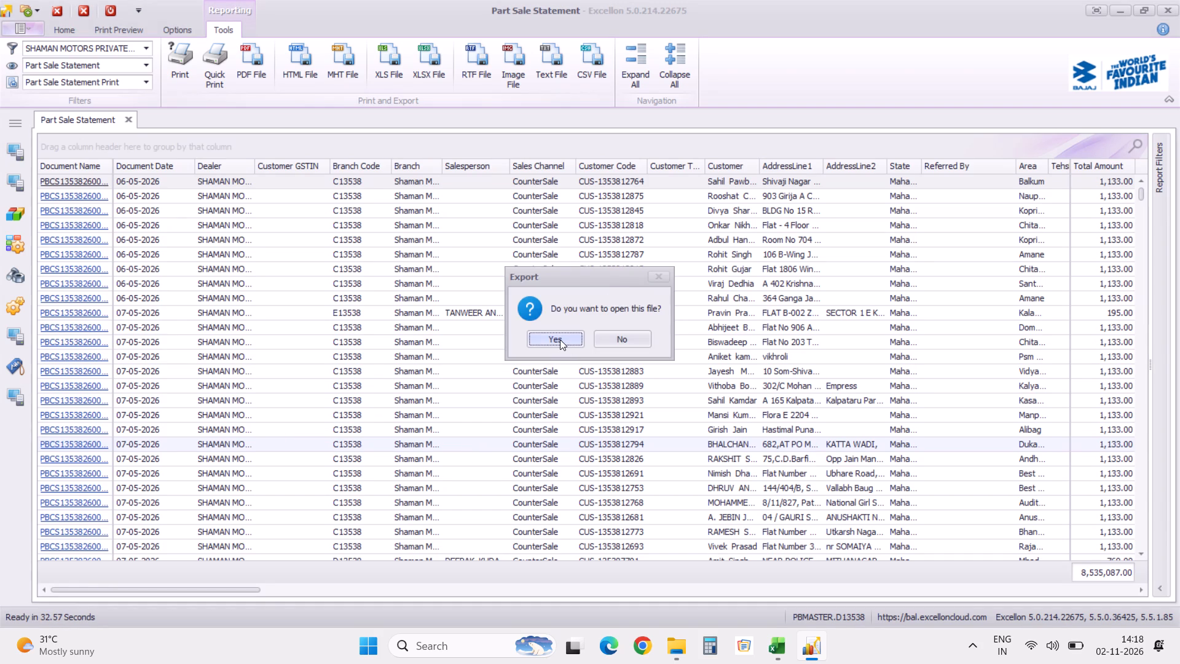
pyautogui.click(560, 339)
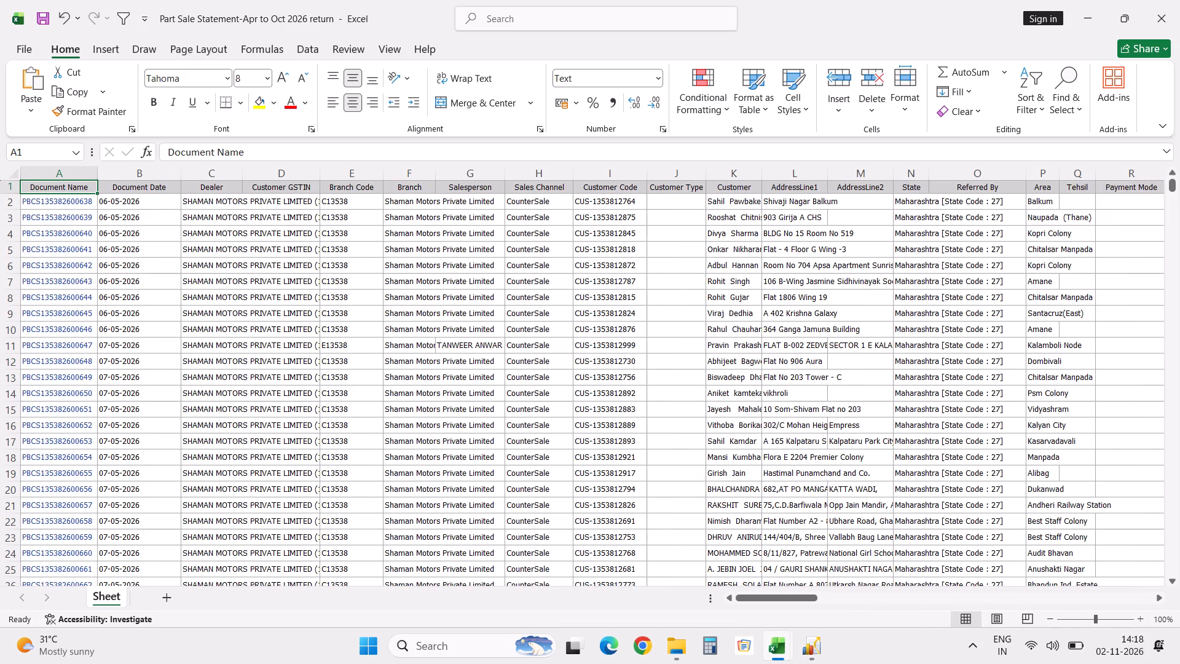
# Delete the totals row 6427 beneath the last record of the return statement and go back to its header row.
pyautogui.click(66, 429)
pyautogui.hotkey('ctrl', 'Down')
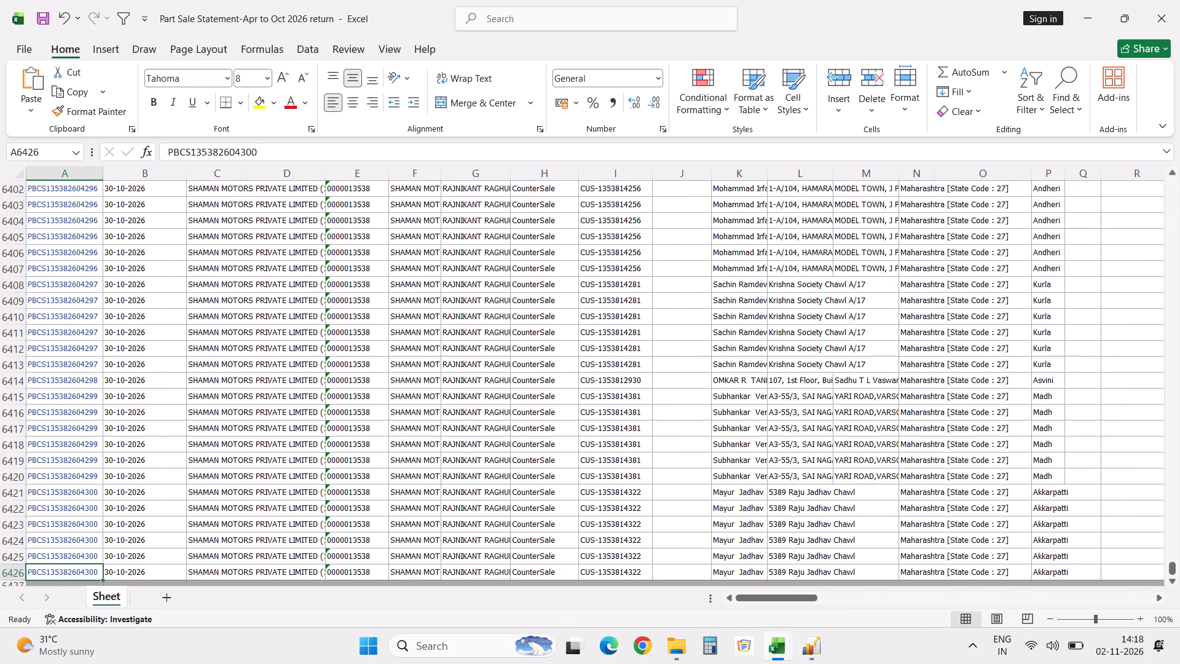
pyautogui.press('Down')
pyautogui.hotkey('shift', 'space')
pyautogui.hotkey('ctrl', '-')
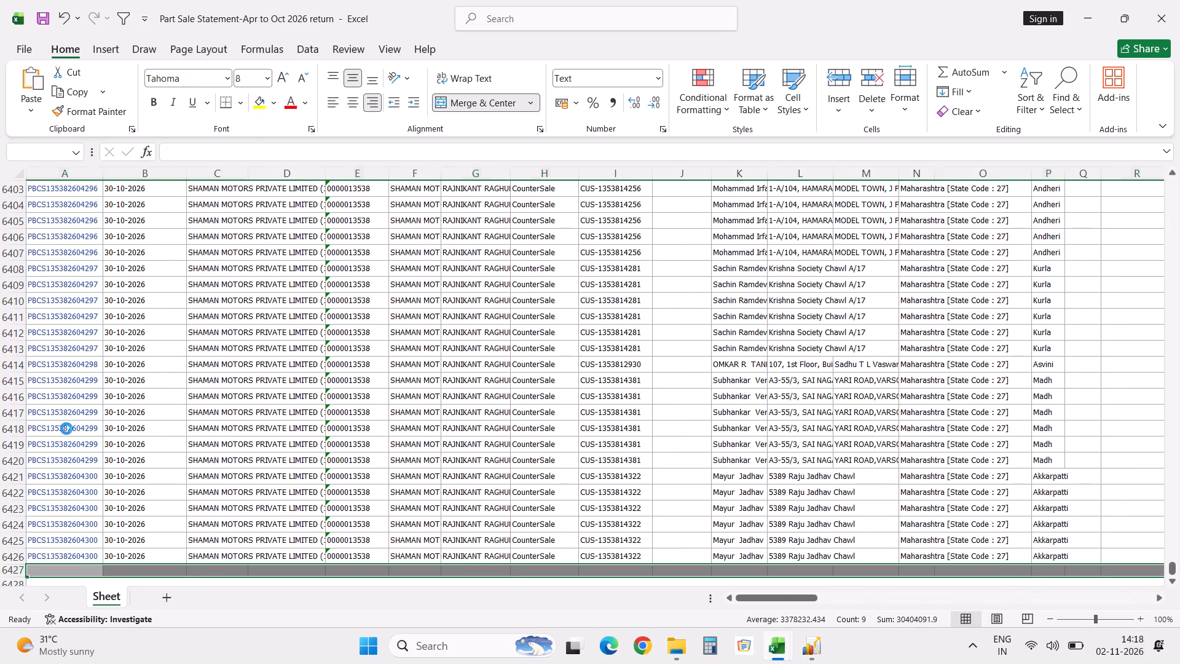
pyautogui.press('Up')
pyautogui.hotkey('ctrl', 'Up')
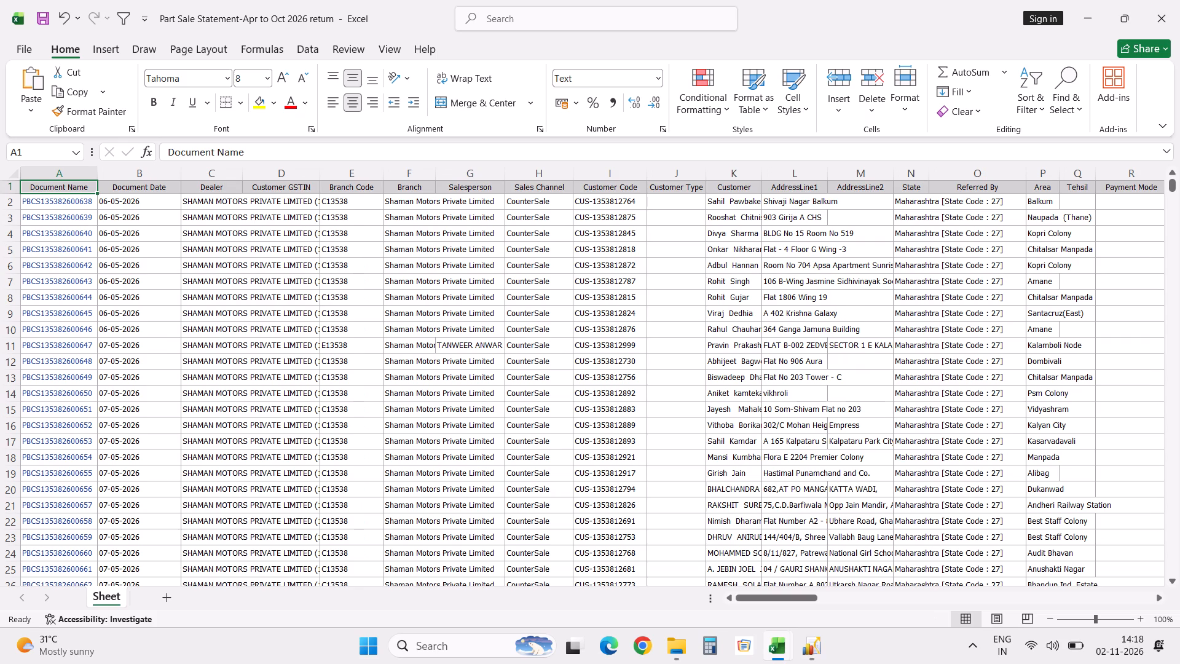
# Select the return statement's Net Amount values from the first record to the last to check their sum.
pyautogui.press('Right')
pyautogui.press('Right')
pyautogui.press('Right')
pyautogui.press('Right')
pyautogui.press('Right')
pyautogui.press('Right')
pyautogui.press('Right')
pyautogui.press('Right')
pyautogui.press('Right')
pyautogui.press('Right')
pyautogui.press('Right')
pyautogui.press('Right')
pyautogui.press('Right')
pyautogui.press('Right')
pyautogui.press('Right')
pyautogui.press('Right')
pyautogui.press('Right')
pyautogui.press('Right')
pyautogui.press('Right')
pyautogui.press('Right')
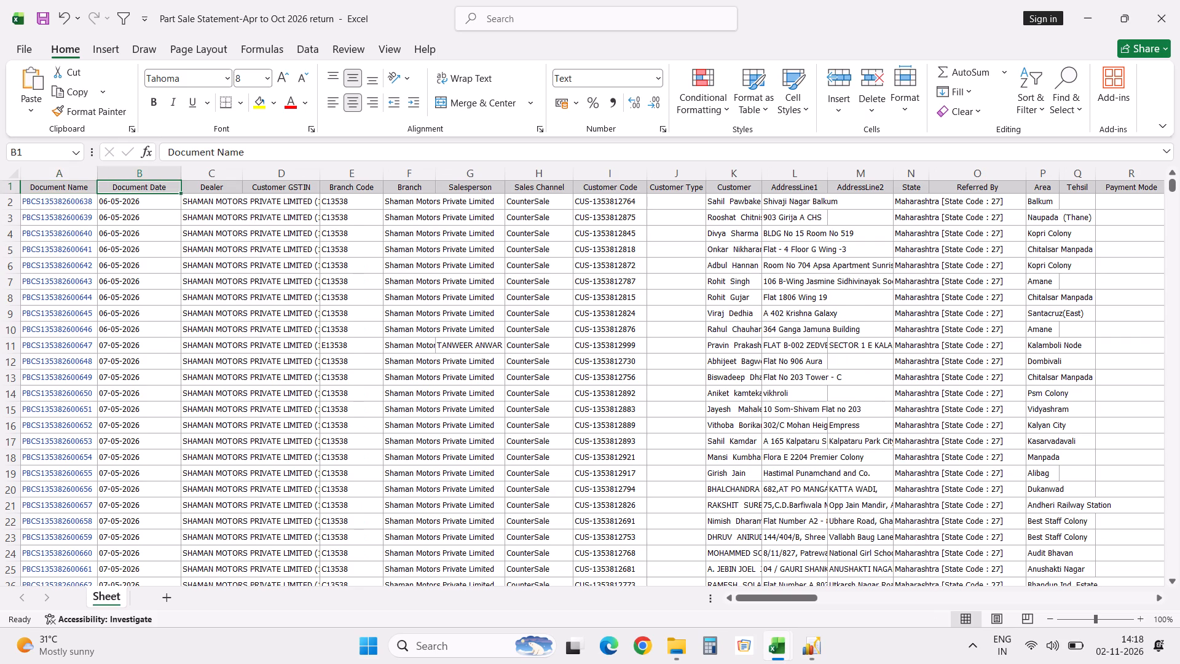
pyautogui.press('Right')
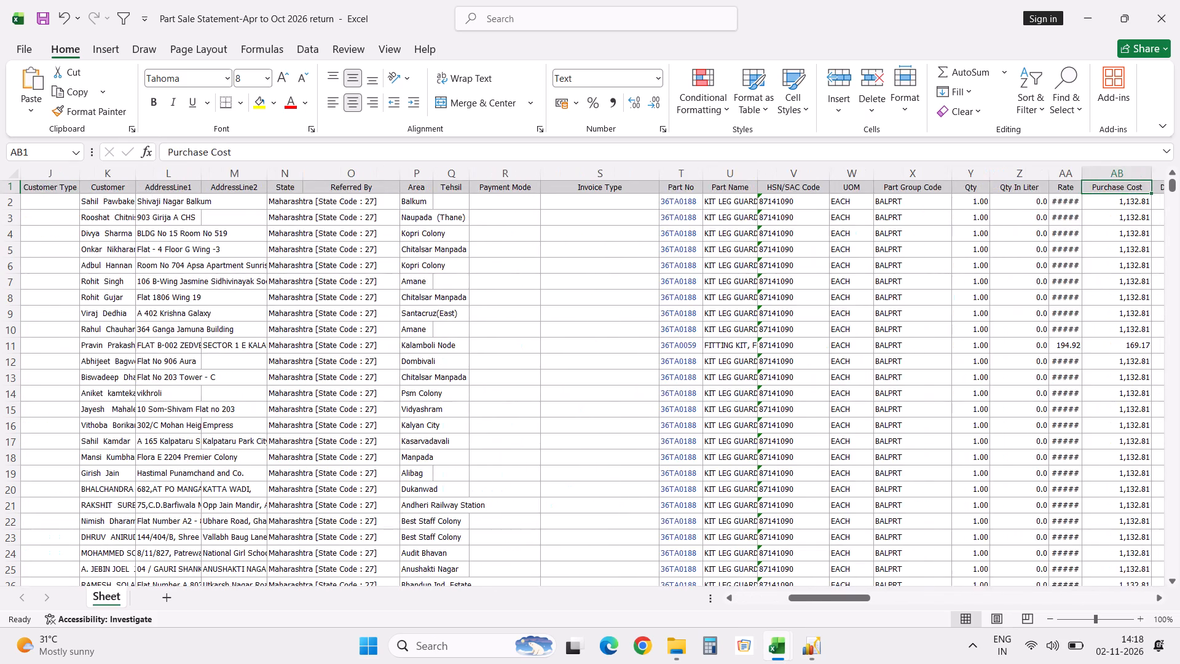
pyautogui.press('Right')
pyautogui.press('Right')
pyautogui.press('Right')
pyautogui.press('Right')
pyautogui.press('Right')
pyautogui.press('Left')
pyautogui.press('Left')
pyautogui.press('Left')
pyautogui.press('Left')
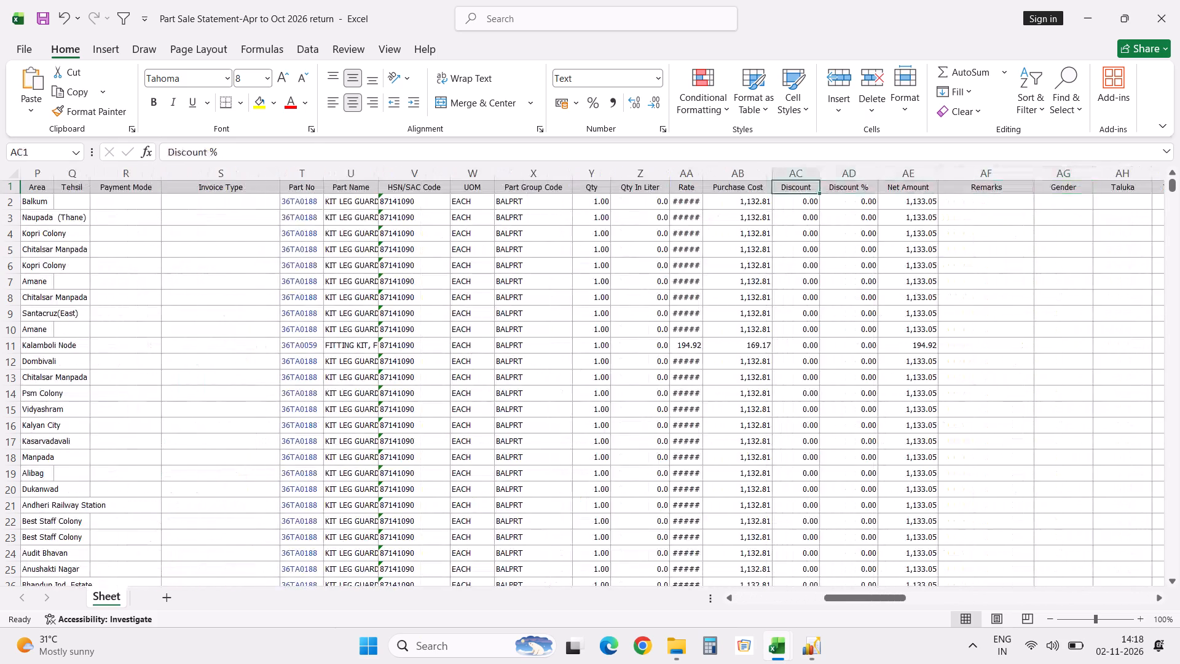
pyautogui.press('Right')
pyautogui.press('Right')
pyautogui.press('Right')
pyautogui.press('Right')
pyautogui.press('Right')
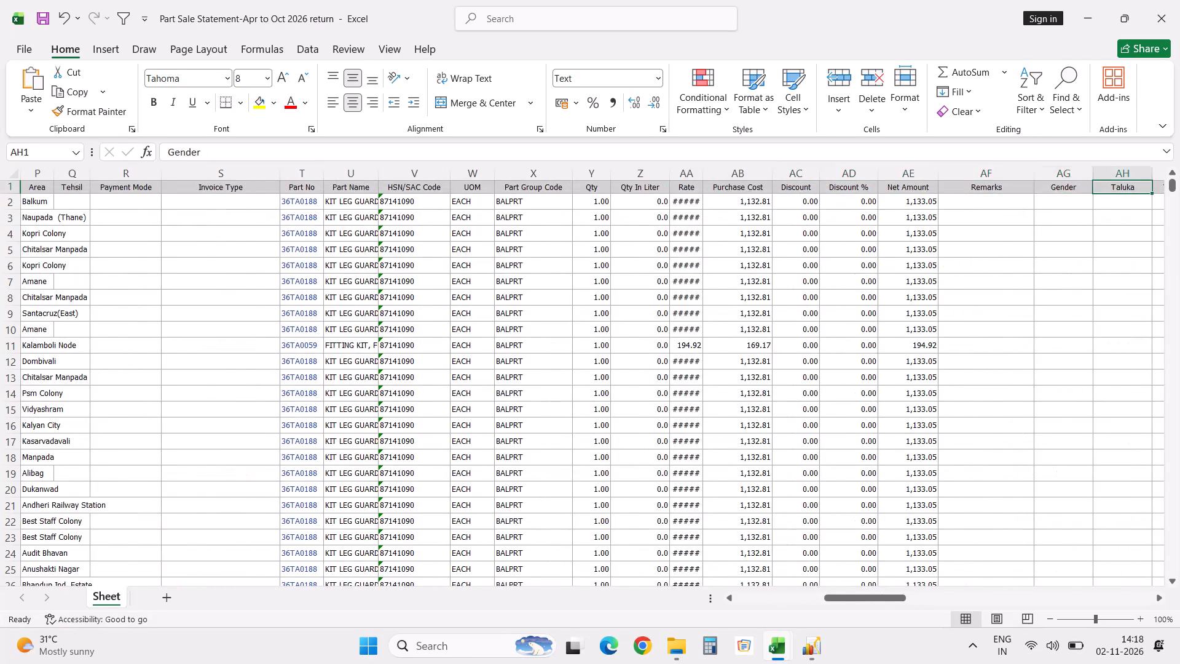
pyautogui.press('Right')
pyautogui.press('Right')
pyautogui.press('Right')
pyautogui.press('Right')
pyautogui.press('Left')
pyautogui.press('Left')
pyautogui.press('Left')
pyautogui.press('Left')
pyautogui.press('Left')
pyautogui.press('Left')
pyautogui.press('Left')
pyautogui.press('Left')
pyautogui.press('Left')
pyautogui.press('Left')
pyautogui.press('Left')
pyautogui.press('Left')
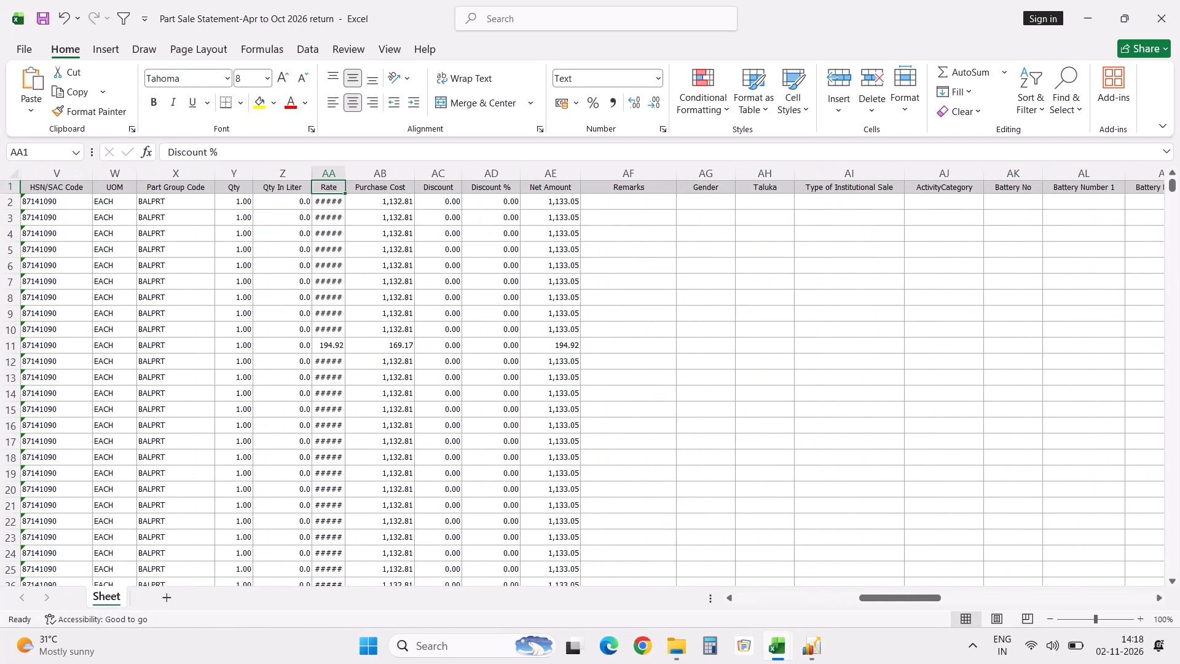
pyautogui.press('Right')
pyautogui.press('Right')
pyautogui.press('Right')
pyautogui.press('Right')
pyautogui.press('Right')
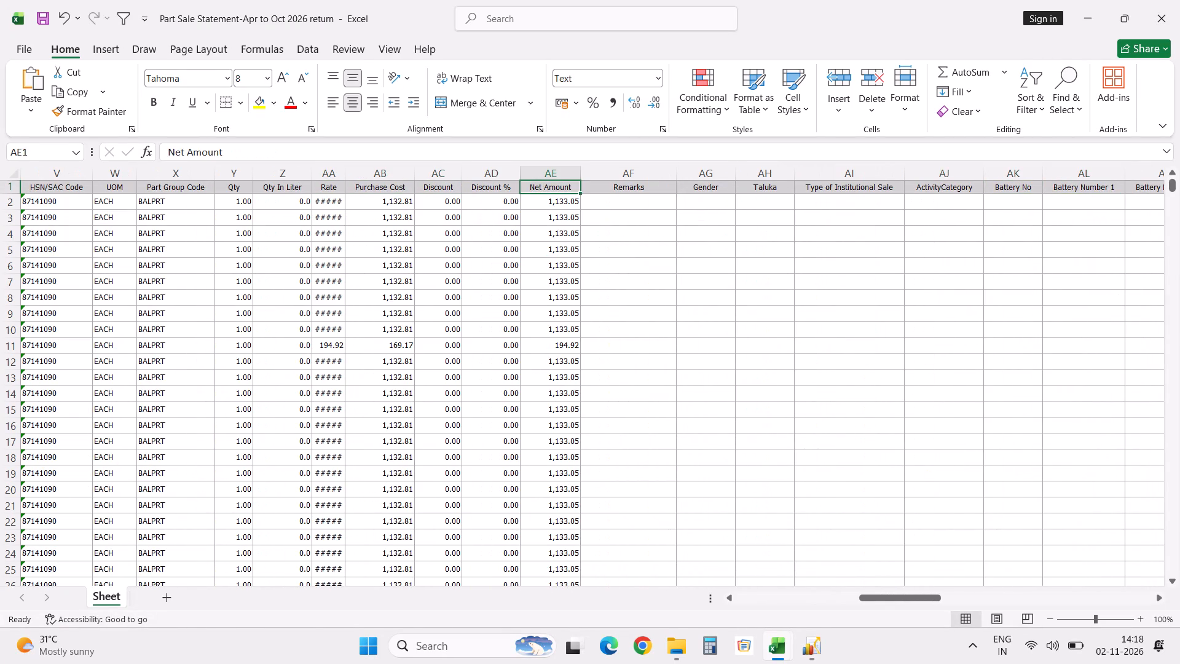
pyautogui.press('Down')
pyautogui.hotkey('shift', 'Down')
pyautogui.hotkey('ctrl', 'shift', 'Down')
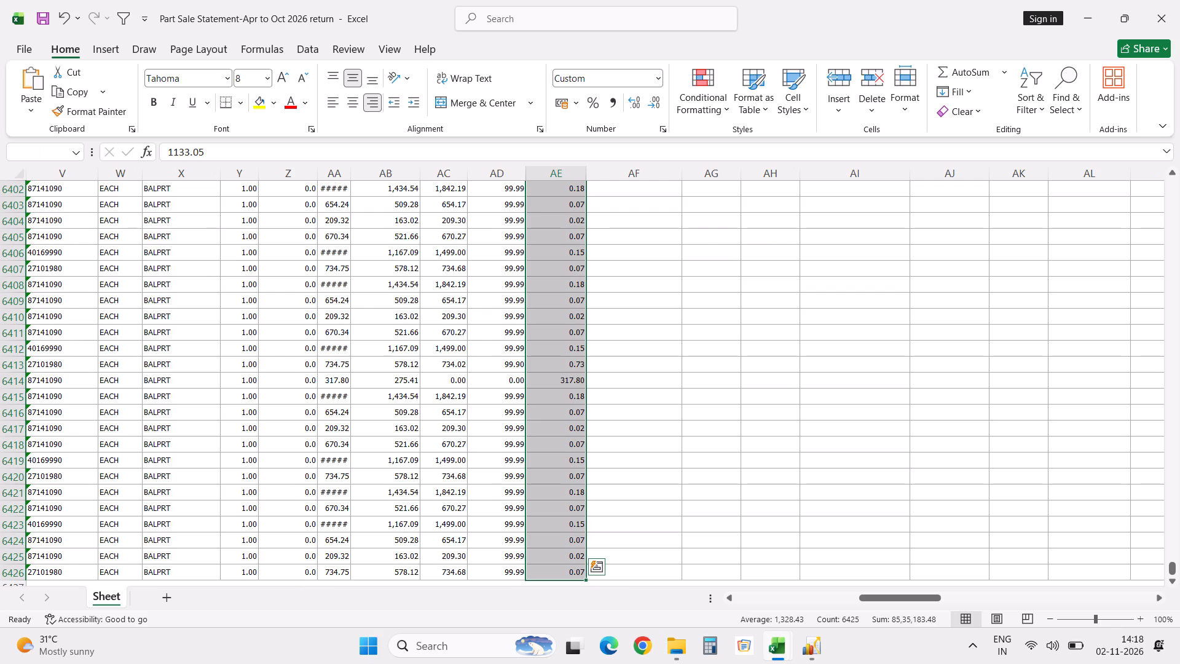
# Switch to the "Part Sale Statement-Apr to Oct 2026" workbook, turn on header filters and filter Net Amount to values greater than 0.
pyautogui.hotkey('alt', 'Tab')
pyautogui.hotkey('ctrl', 'Up')
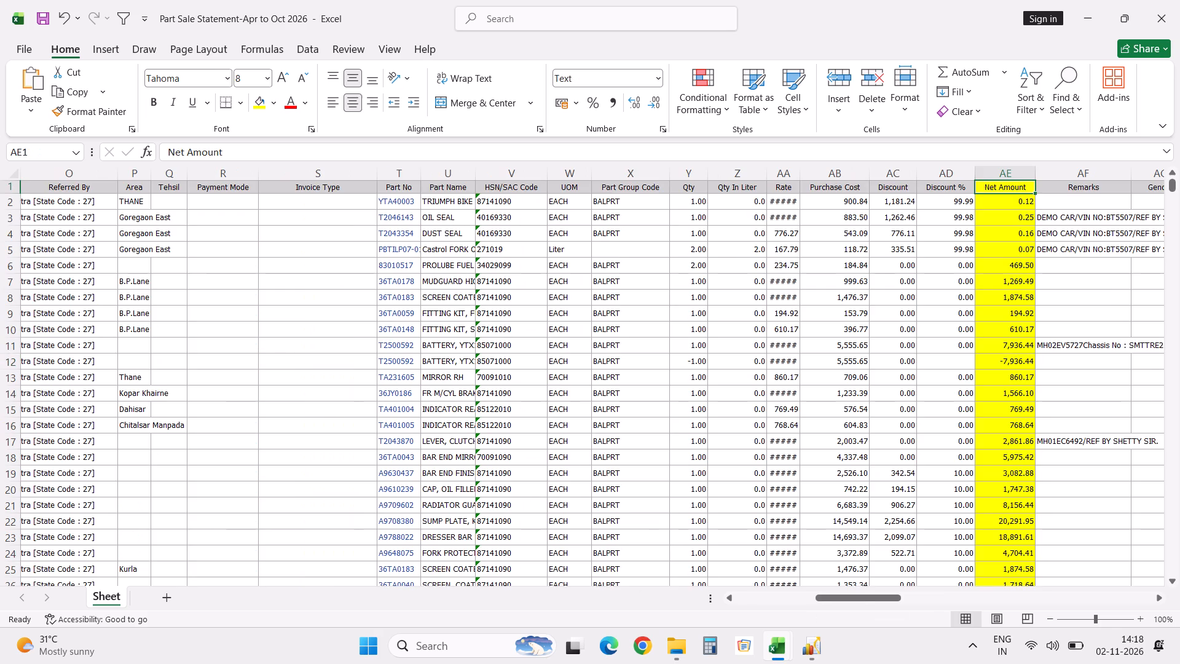
pyautogui.write('dff')
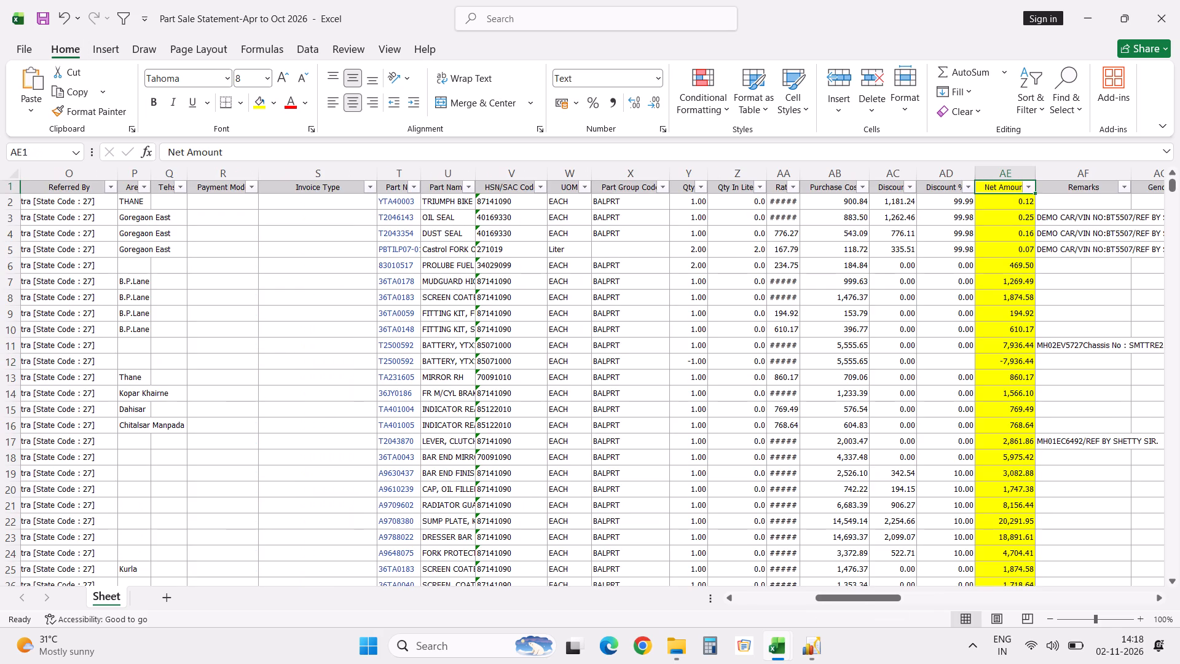
pyautogui.click(1030, 187)
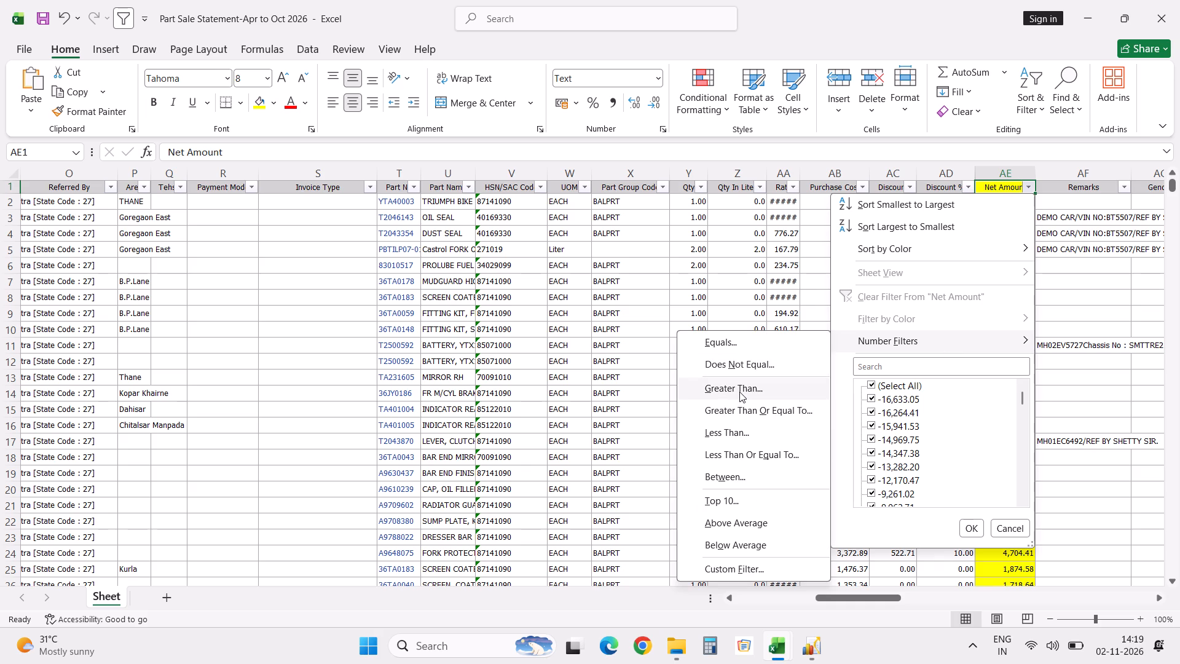
pyautogui.click(739, 392)
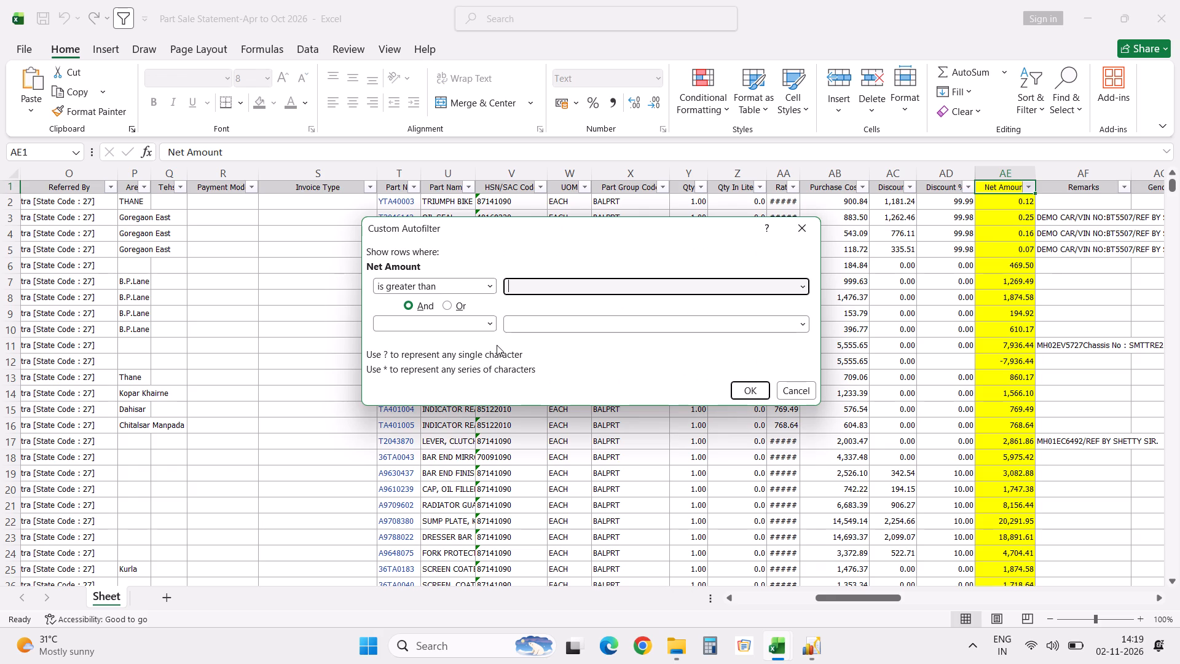
pyautogui.click(449, 306)
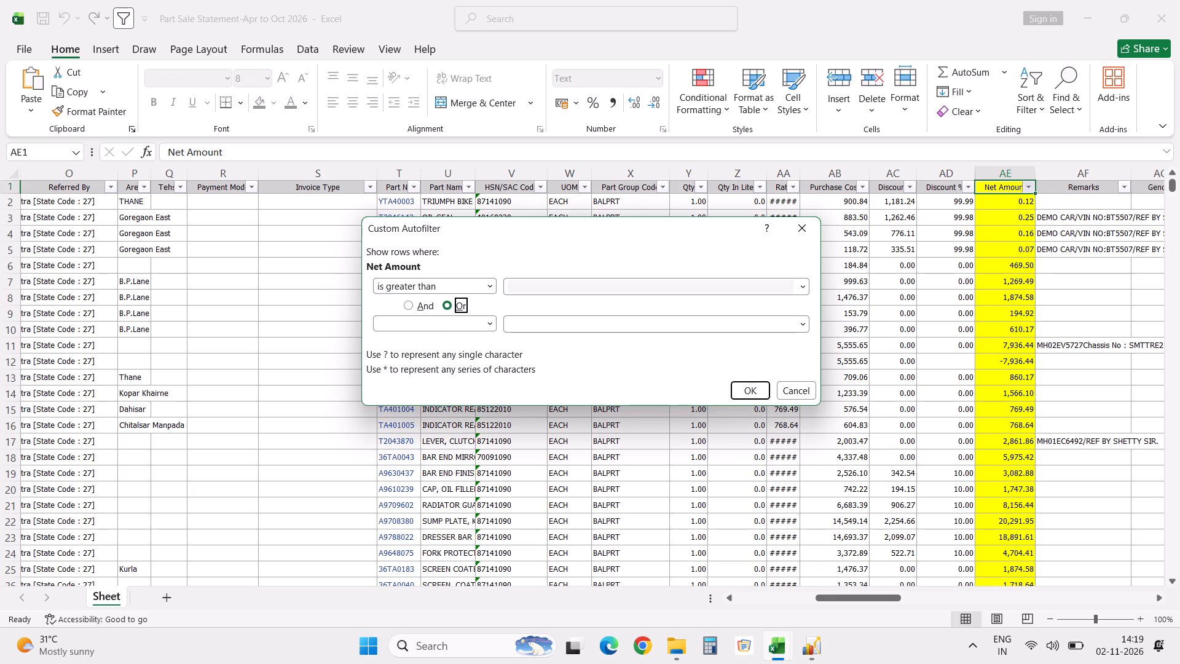
pyautogui.click(554, 288)
pyautogui.press('0')
pyautogui.press('Return')
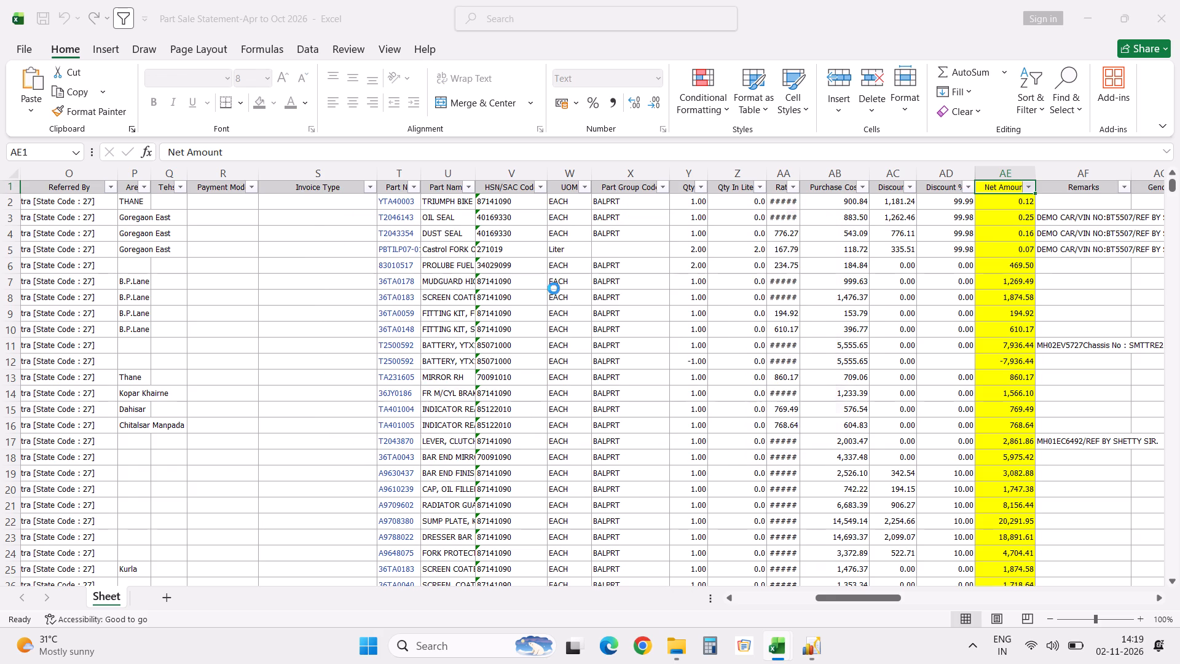
# Select the filtered Net Amount column and compare its sum with the return statement's Net Amount sum.
pyautogui.click(1015, 176)
pyautogui.hotkey('alt', 'Tab')
pyautogui.hotkey('alt', 'Tab')
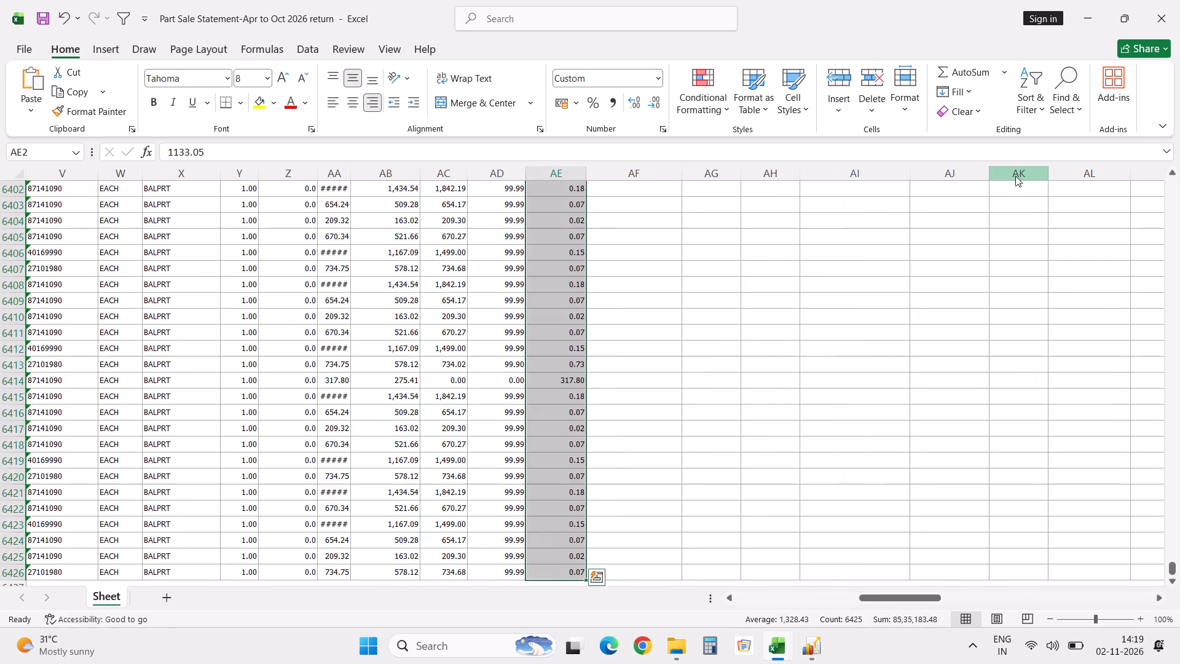
pyautogui.hotkey('alt', 'Tab')
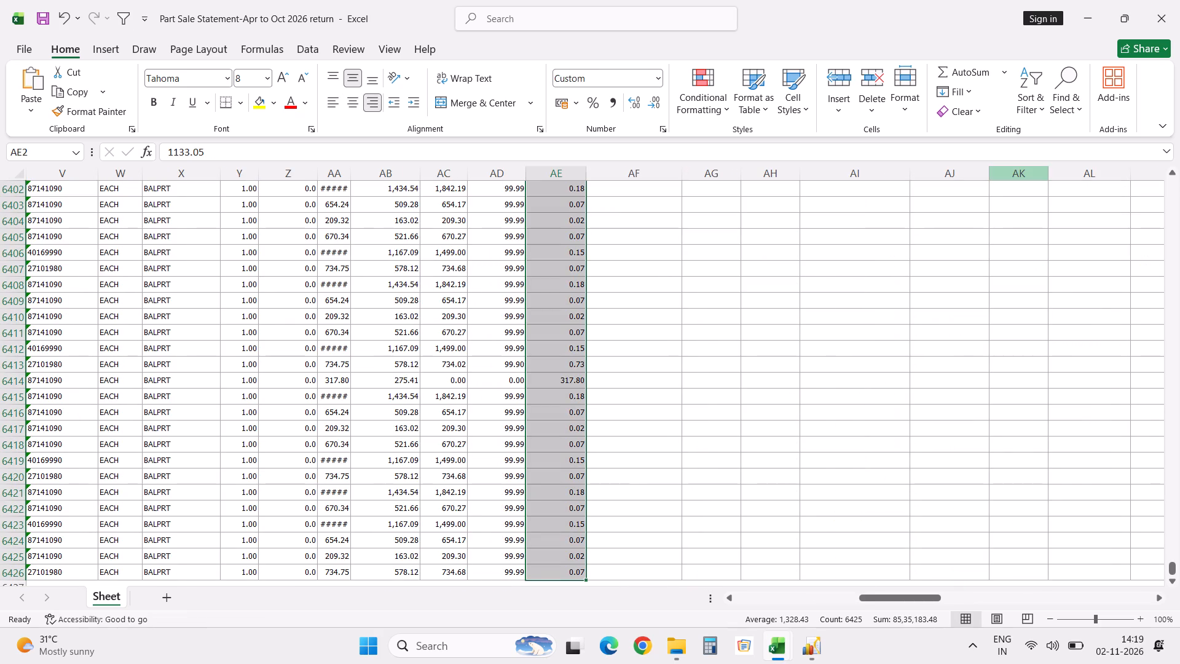
pyautogui.hotkey('alt', 'Tab')
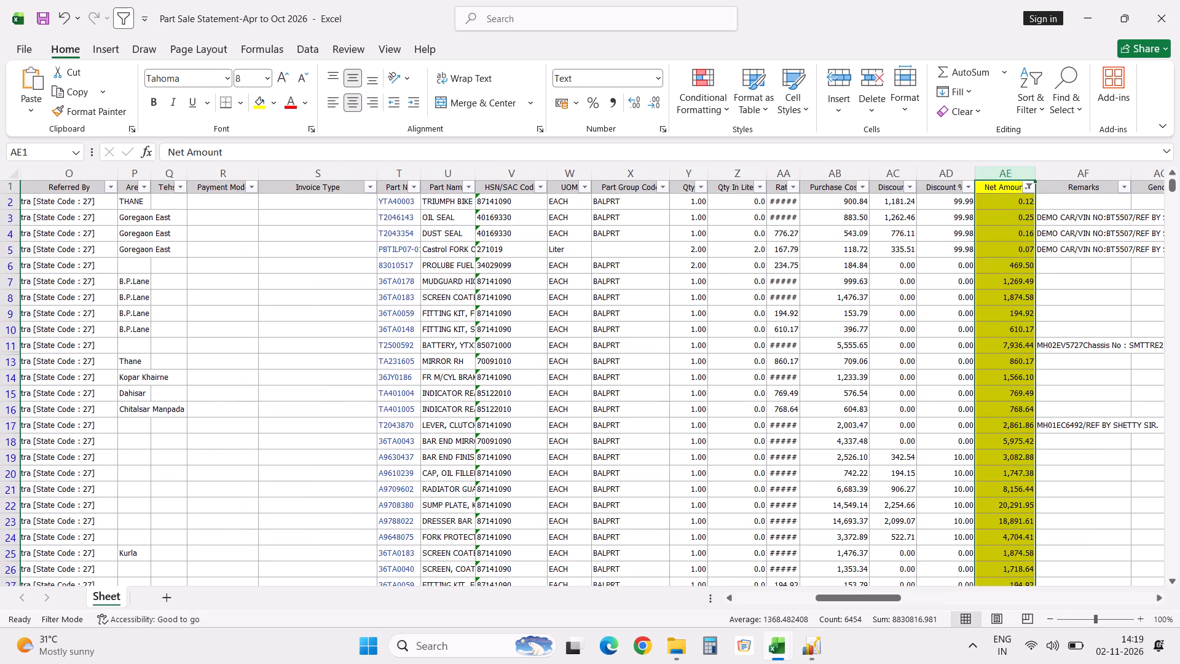
# In the Net Amount filter, include all values again and exclude the negative amounts one by one, from -16,633.05 through -626.27.
pyautogui.click(1032, 191)
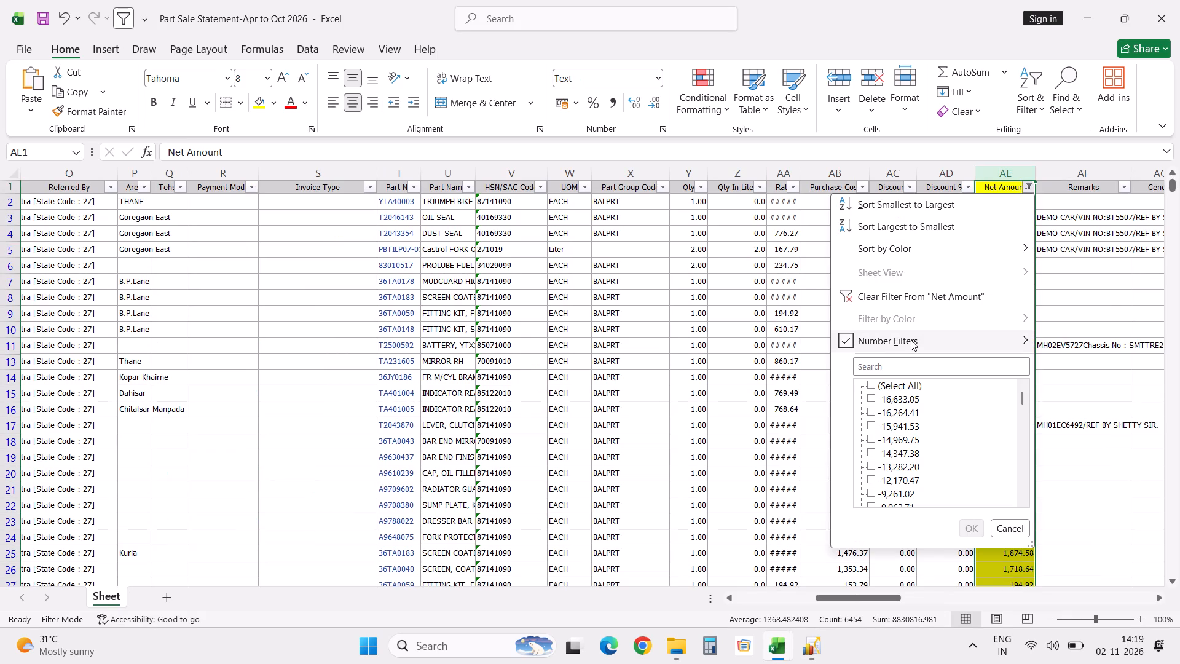
pyautogui.click(911, 340)
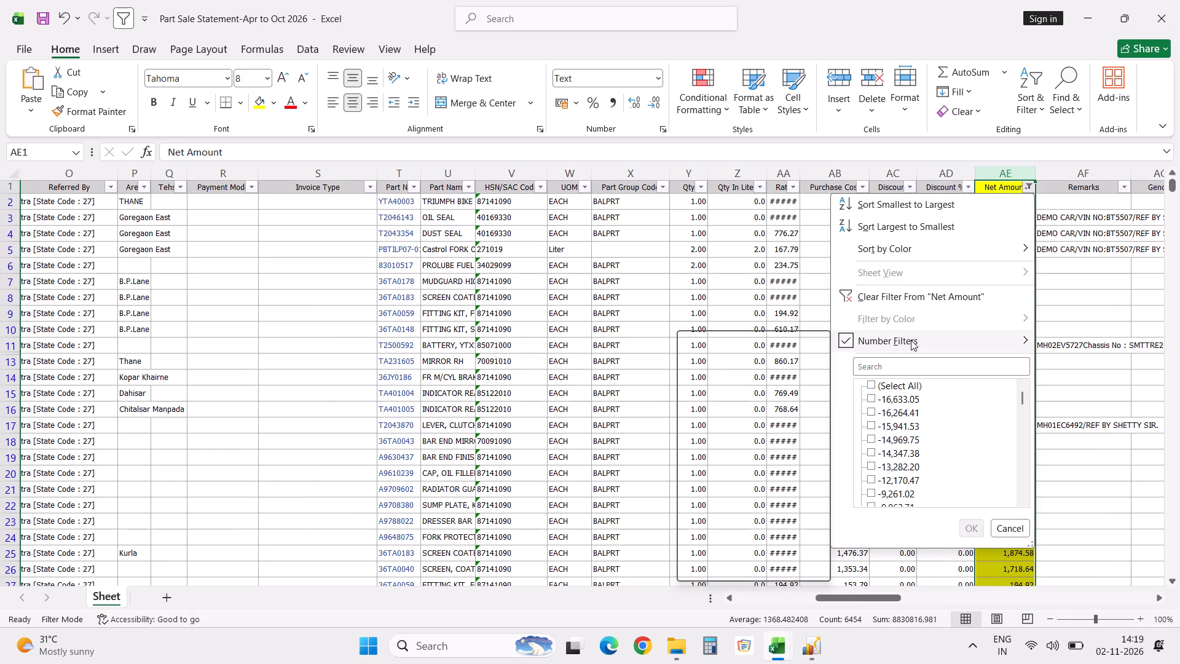
pyautogui.click(891, 385)
pyautogui.click(891, 396)
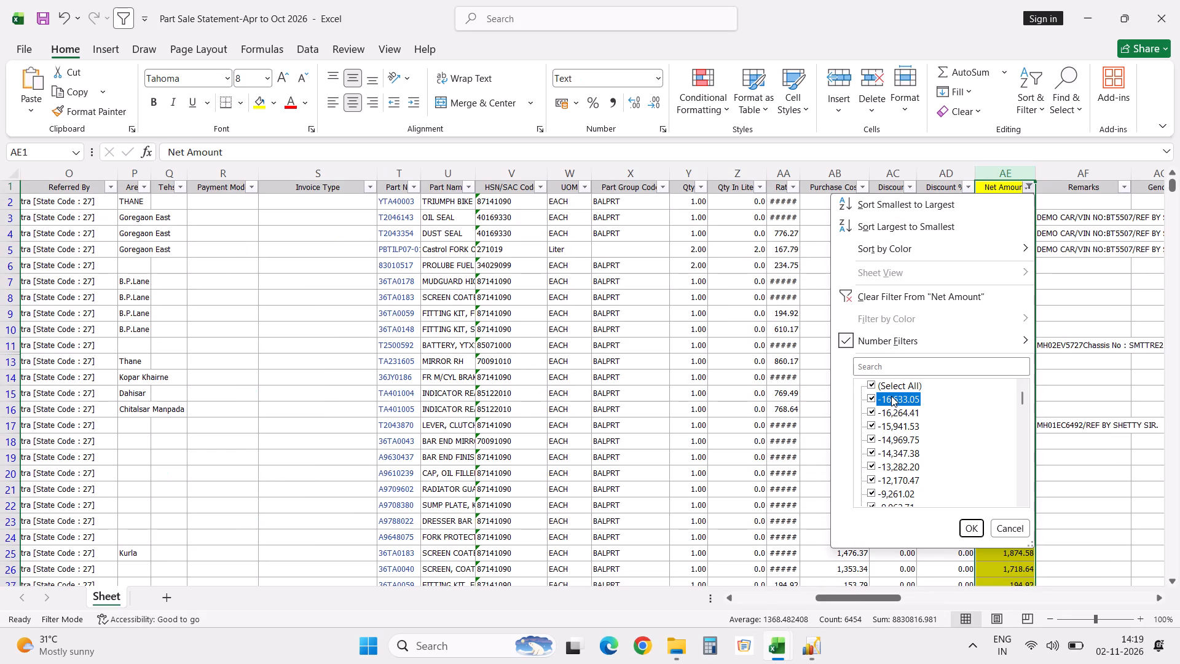
pyautogui.press('Down')
pyautogui.press('space')
pyautogui.press('Down')
pyautogui.press('space')
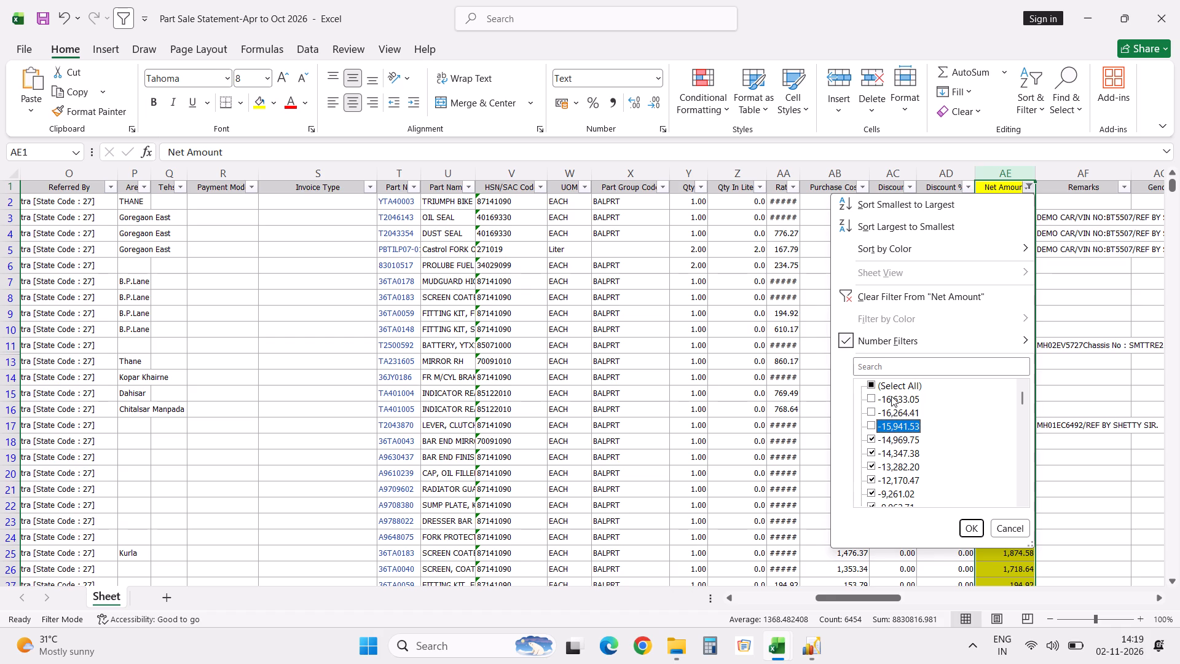
pyautogui.press('Down')
pyautogui.press('space')
pyautogui.press('Down')
pyautogui.press('space')
pyautogui.press('Down')
pyautogui.press('space')
pyautogui.press('Down')
pyautogui.press('space')
pyautogui.press('Down')
pyautogui.press('space')
pyautogui.press('Down')
pyautogui.press('space')
pyautogui.press('Down')
pyautogui.press('space')
pyautogui.press('Down')
pyautogui.press('space')
pyautogui.press('Down')
pyautogui.press('space')
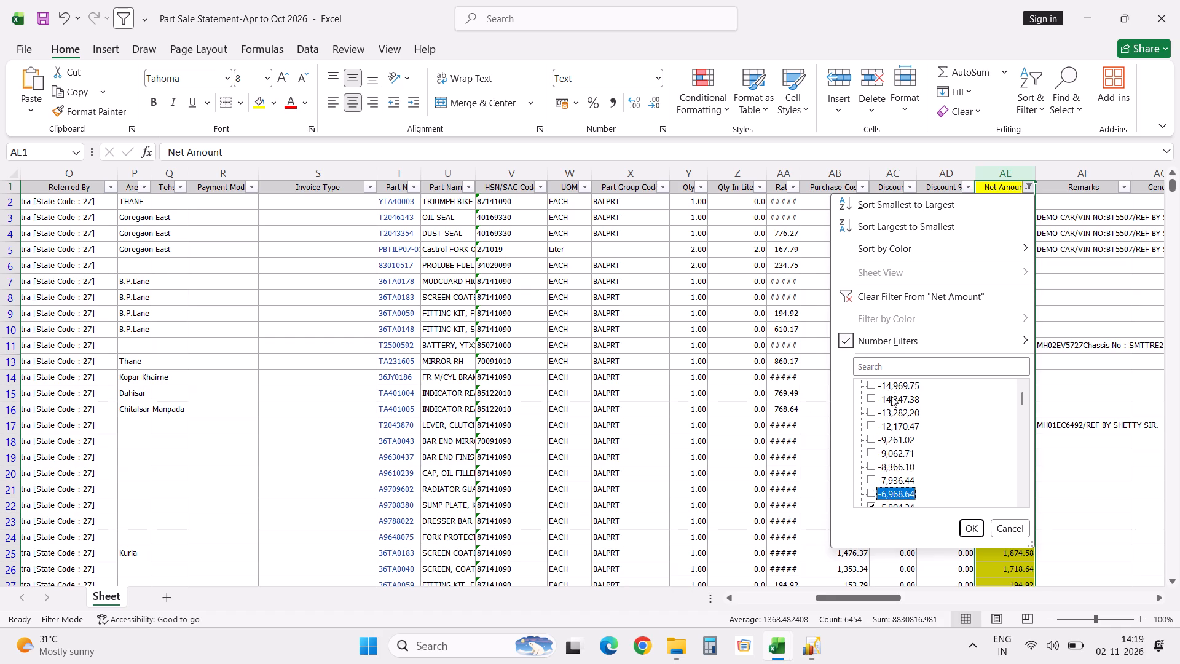
pyautogui.press('Down')
pyautogui.press('space')
pyautogui.press('Down')
pyautogui.press('space')
pyautogui.press('Down')
pyautogui.press('space')
pyautogui.press('Down')
pyautogui.press('space')
pyautogui.press('Down')
pyautogui.press('space')
pyautogui.press('Down')
pyautogui.press('space')
pyautogui.press('Down')
pyautogui.press('space')
pyautogui.press('Down')
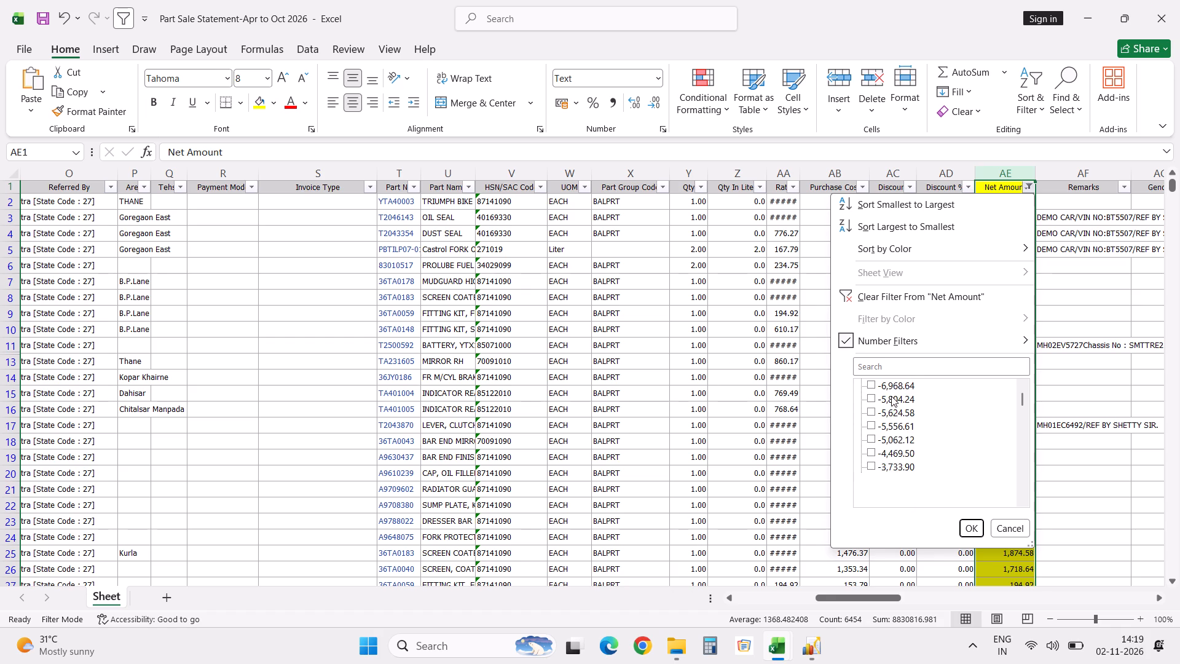
pyautogui.press('space')
pyautogui.press('Down')
pyautogui.press('space')
pyautogui.press('Down')
pyautogui.press('space')
pyautogui.press('Down')
pyautogui.press('space')
pyautogui.press('Down')
pyautogui.press('space')
pyautogui.press('Down')
pyautogui.press('space')
pyautogui.press('Down')
pyautogui.press('space')
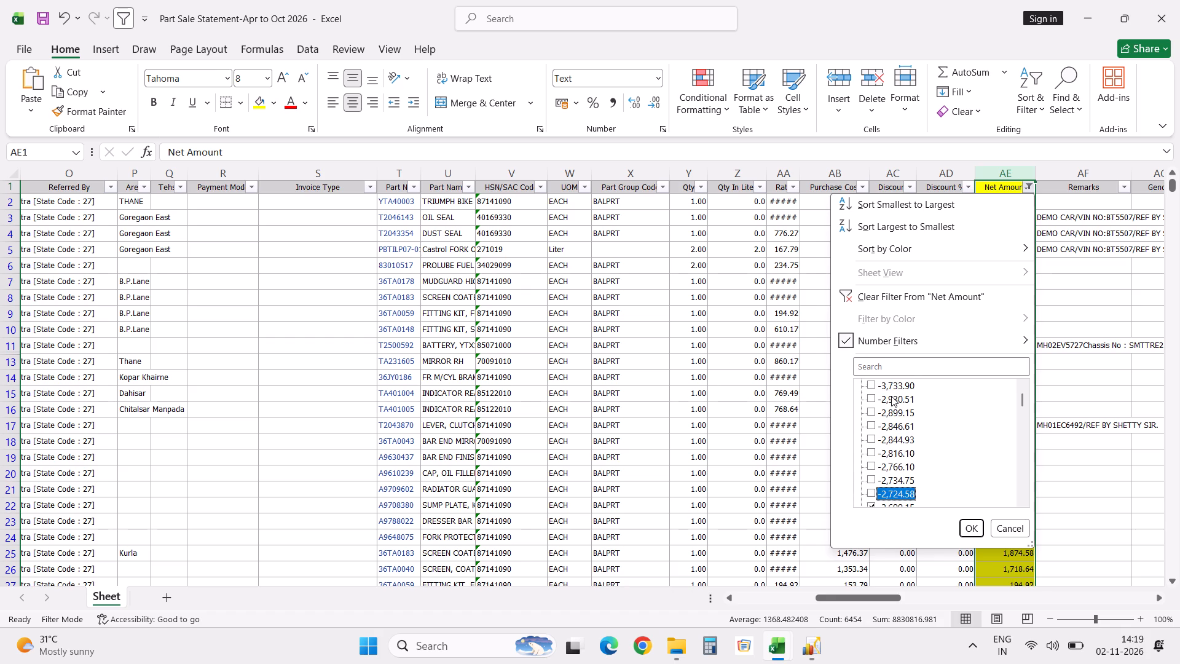
pyautogui.press('Down')
pyautogui.press('space')
pyautogui.press('Down')
pyautogui.press('space')
pyautogui.press('Down')
pyautogui.press('space')
pyautogui.press('Down')
pyautogui.press('space')
pyautogui.press('Down')
pyautogui.press('space')
pyautogui.press('Down')
pyautogui.press('space')
pyautogui.press('Down')
pyautogui.press('space')
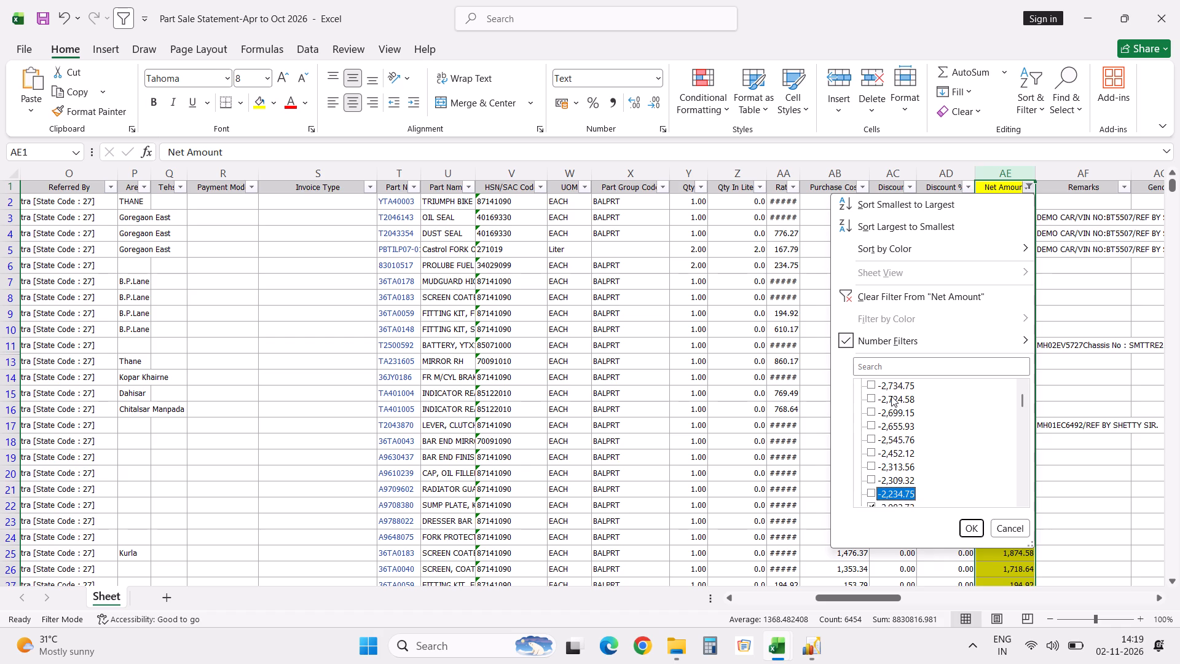
pyautogui.press('Down')
pyautogui.press('space')
pyautogui.press('Down')
pyautogui.press('space')
pyautogui.press('Down')
pyautogui.press('space')
pyautogui.press('Down')
pyautogui.press('space')
pyautogui.press('Down')
pyautogui.press('space')
pyautogui.press('Down')
pyautogui.press('space')
pyautogui.press('Down')
pyautogui.press('space')
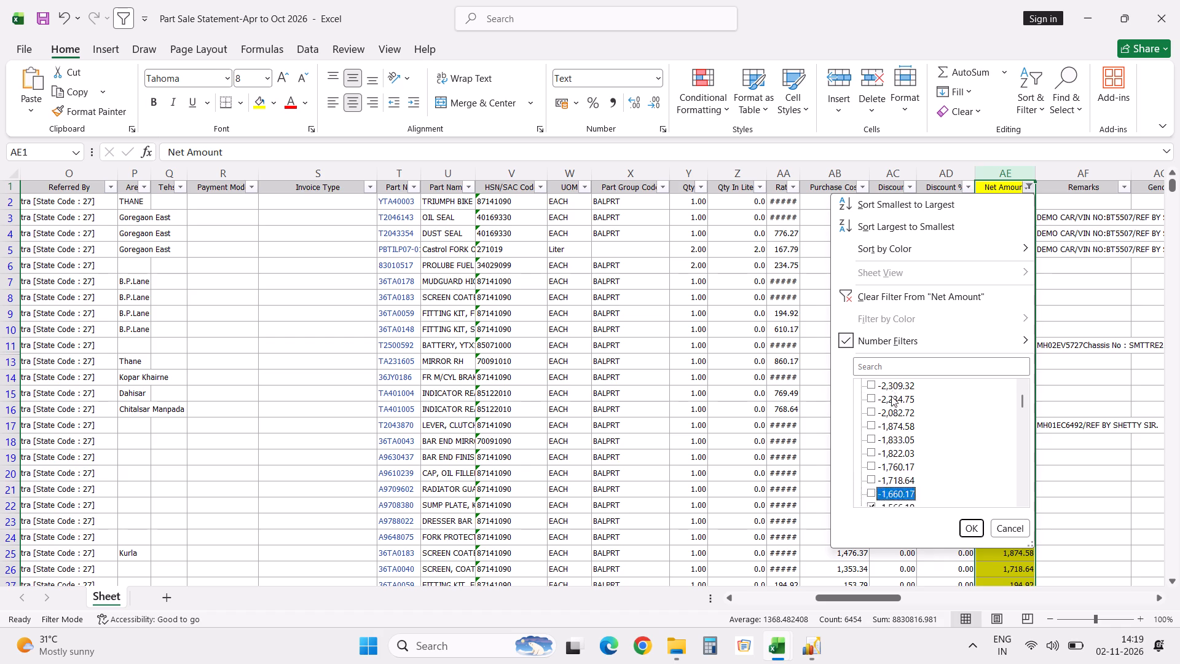
pyautogui.press('Down')
pyautogui.press('space')
pyautogui.press('Down')
pyautogui.press('space')
pyautogui.press('Down')
pyautogui.press('space')
pyautogui.press('Down')
pyautogui.press('space')
pyautogui.press('Down')
pyautogui.press('space')
pyautogui.press('Down')
pyautogui.press('space')
pyautogui.press('Down')
pyautogui.press('space')
pyautogui.press('Down')
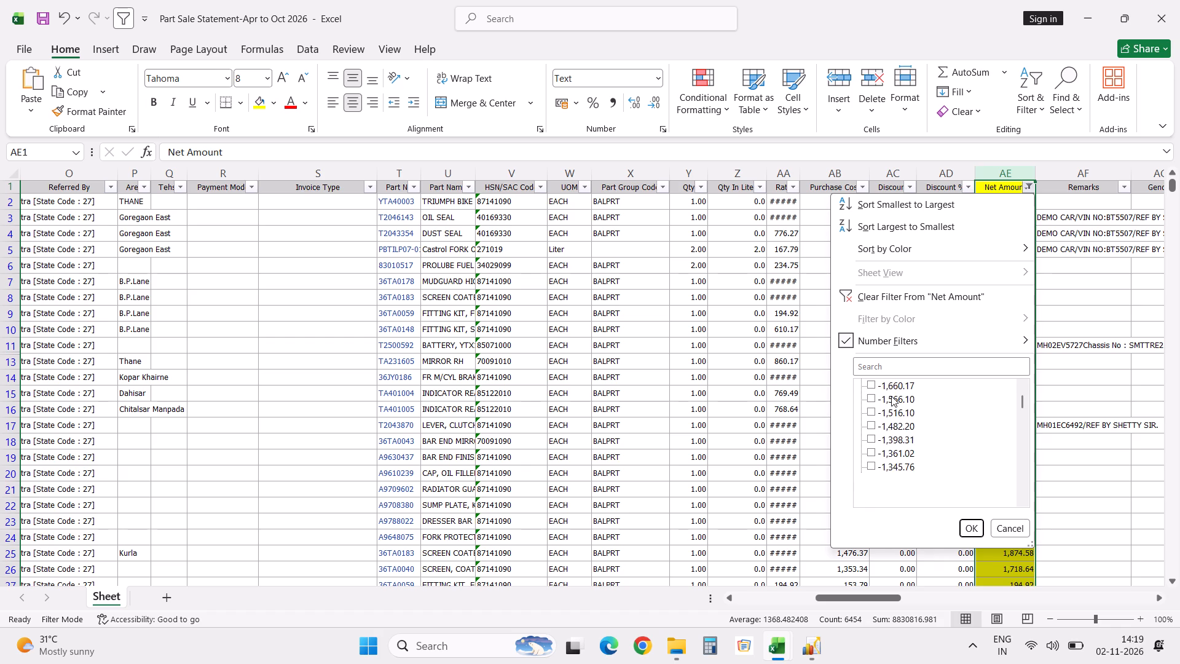
pyautogui.press('space')
pyautogui.press('Down')
pyautogui.press('space')
pyautogui.press('Down')
pyautogui.press('space')
pyautogui.press('Down')
pyautogui.press('space')
pyautogui.press('Down')
pyautogui.press('space')
pyautogui.press('Down')
pyautogui.press('space')
pyautogui.press('Down')
pyautogui.press('space')
pyautogui.press('Down')
pyautogui.press('space')
pyautogui.press('Down')
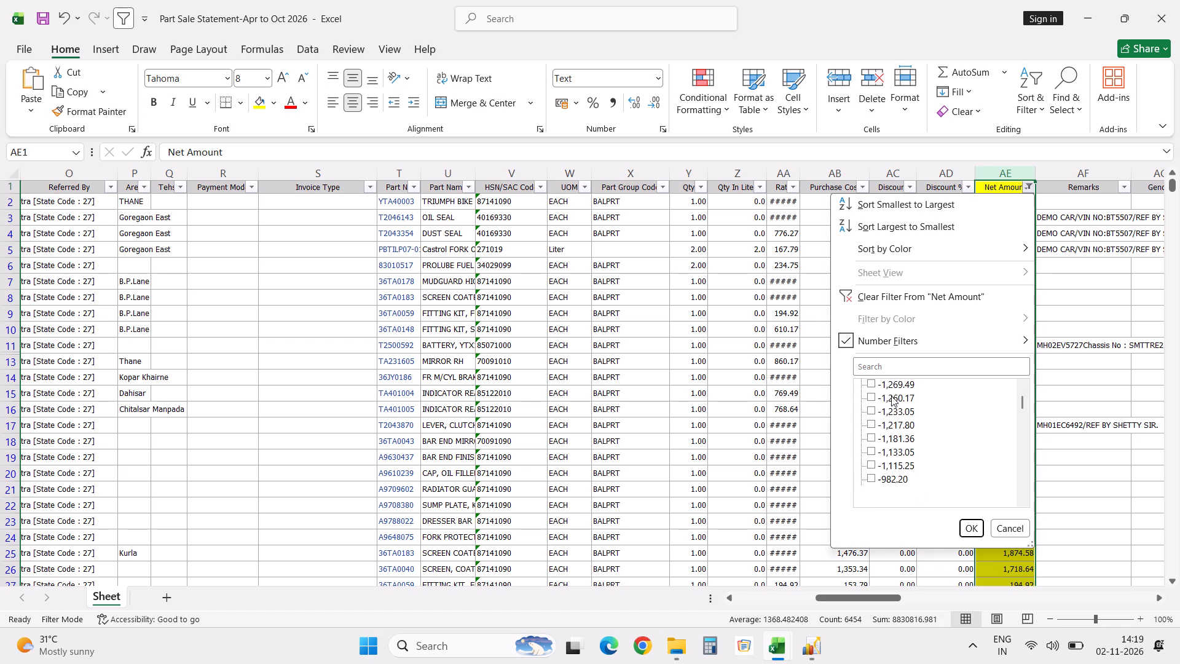
pyautogui.press('space')
pyautogui.press('Down')
pyautogui.press('space')
pyautogui.press('Down')
pyautogui.press('space')
pyautogui.press('Down')
pyautogui.press('space')
pyautogui.press('Down')
pyautogui.press('space')
pyautogui.press('Down')
pyautogui.press('space')
pyautogui.press('Down')
pyautogui.press('space')
pyautogui.press('Down')
pyautogui.press('space')
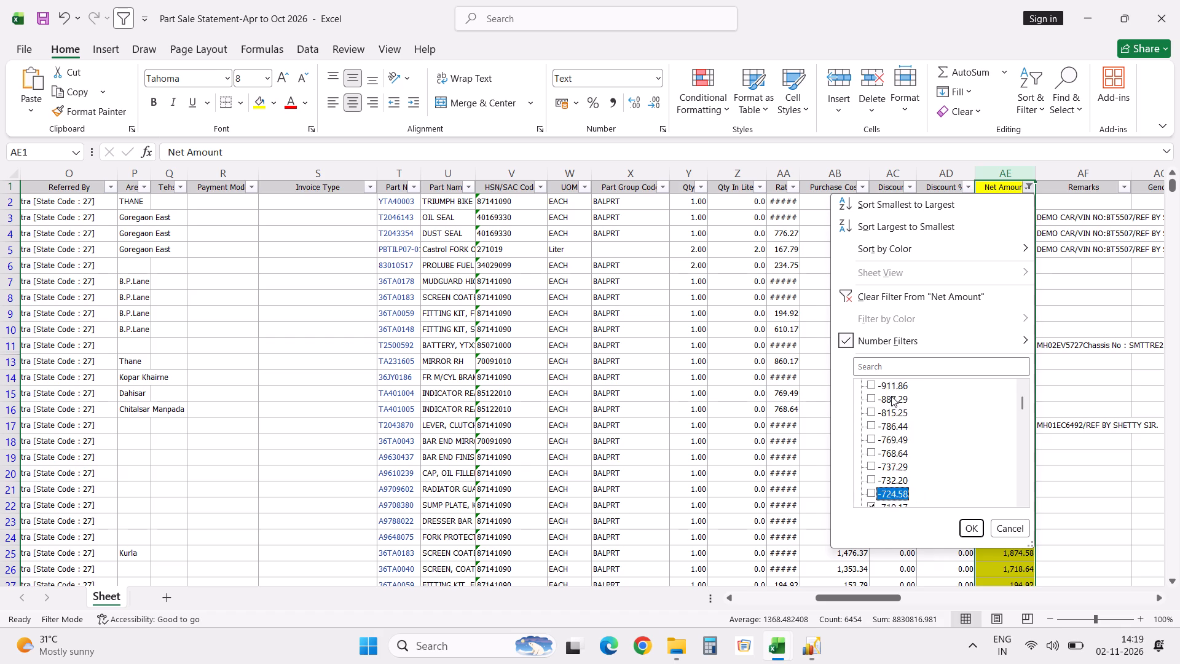
pyautogui.press('Down')
pyautogui.press('space')
pyautogui.press('Down')
pyautogui.press('space')
pyautogui.press('Down')
pyautogui.press('space')
pyautogui.press('Down')
pyautogui.press('space')
pyautogui.press('Down')
pyautogui.press('space')
pyautogui.press('Down')
pyautogui.press('space')
pyautogui.press('Down')
pyautogui.press('space')
pyautogui.press('Down')
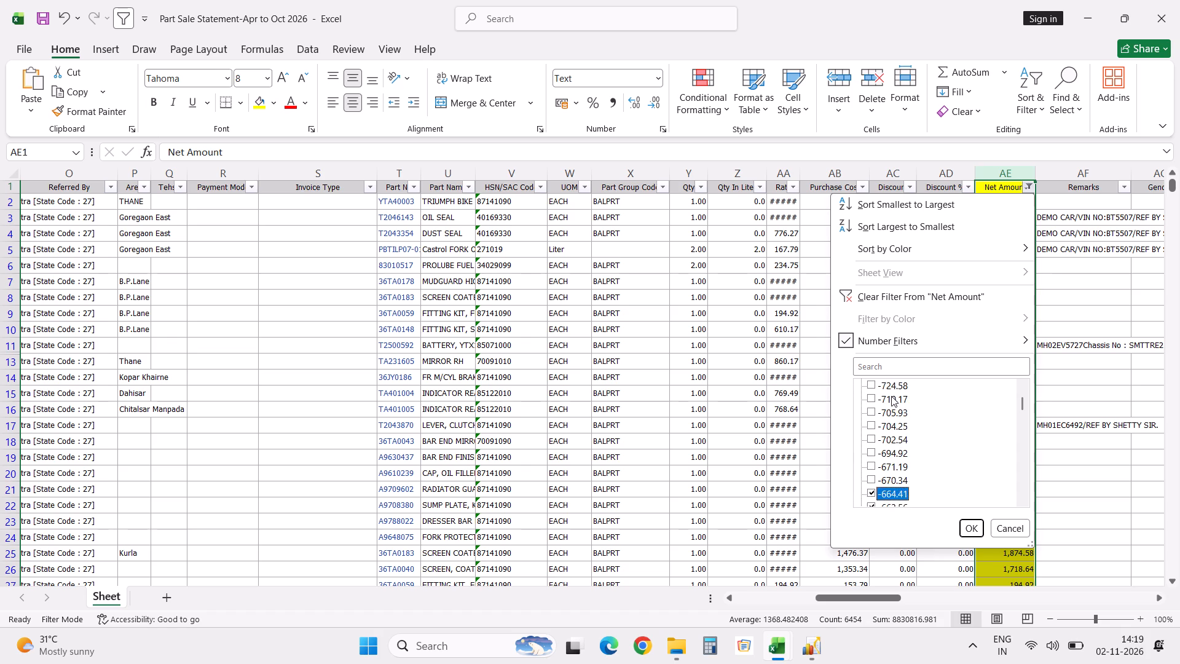
pyautogui.press('space')
pyautogui.press('Down')
pyautogui.press('space')
pyautogui.press('Down')
pyautogui.press('space')
pyautogui.press('Down')
pyautogui.press('space')
pyautogui.press('Down')
pyautogui.press('space')
pyautogui.press('Down')
pyautogui.press('space')
pyautogui.press('Down')
pyautogui.press('space')
pyautogui.press('Down')
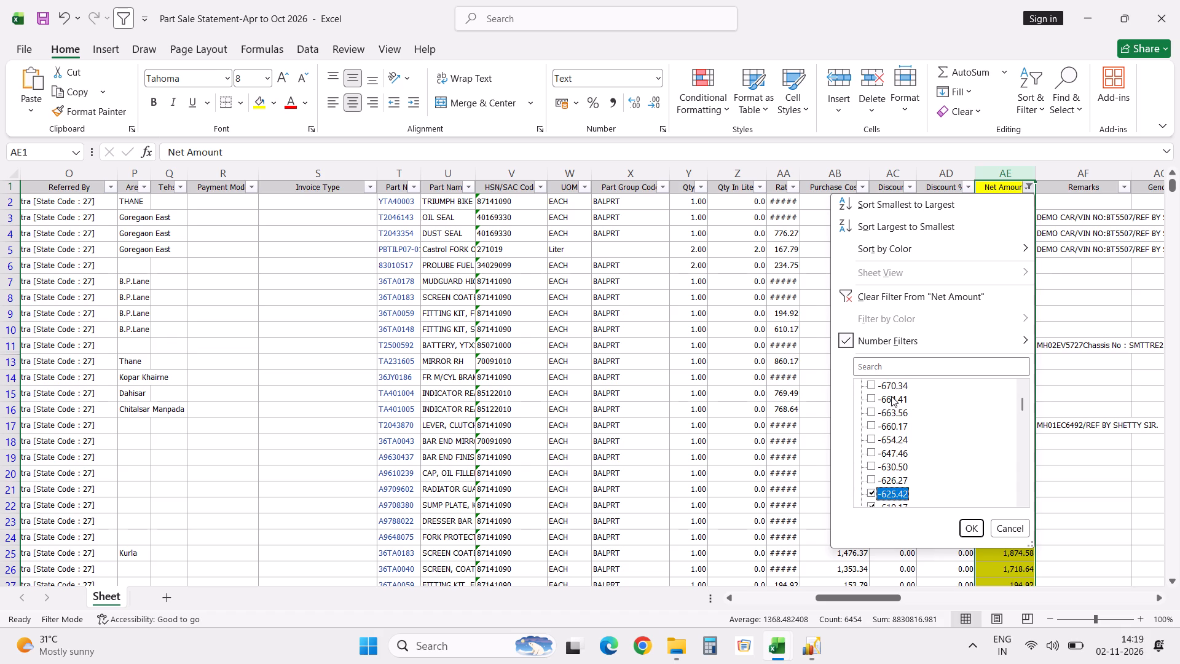
# Exclude the remaining negative amounts, from -625.42 through -0.02, from the Net Amount filter, keep 0.00 included, and apply it.
pyautogui.press('space')
pyautogui.press('Down')
pyautogui.press('space')
pyautogui.press('Down')
pyautogui.press('space')
pyautogui.press('Down')
pyautogui.press('space')
pyautogui.press('Down')
pyautogui.press('space')
pyautogui.press('Down')
pyautogui.press('space')
pyautogui.press('Down')
pyautogui.press('space')
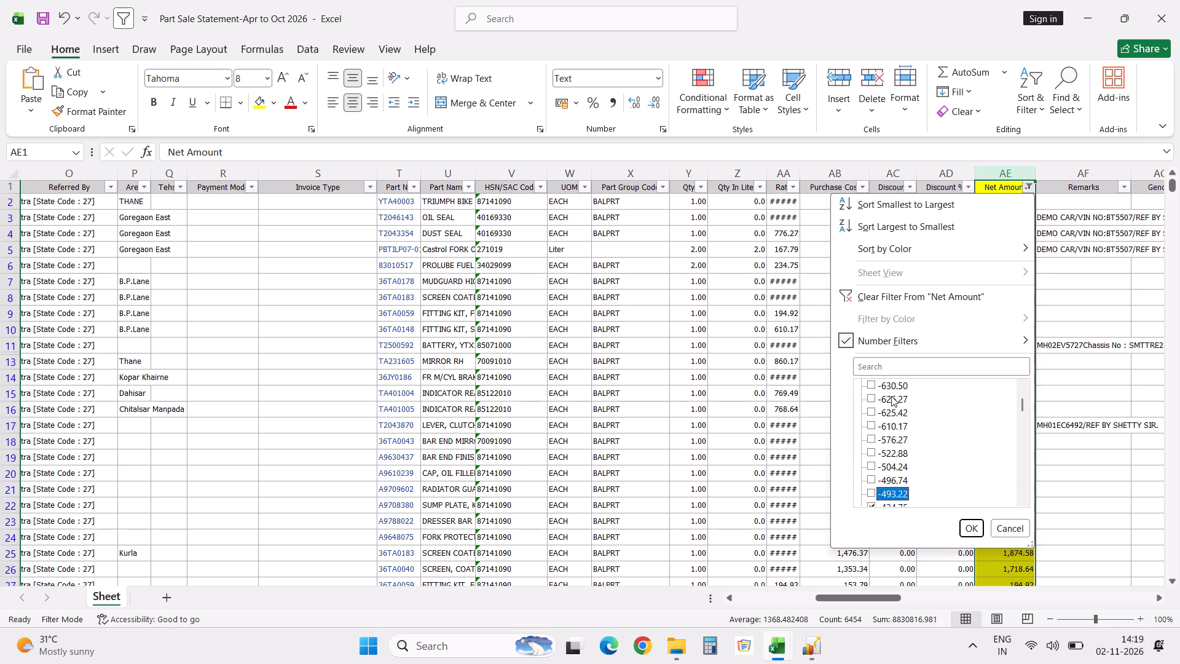
pyautogui.press('Down')
pyautogui.press('space')
pyautogui.press('Down')
pyautogui.press('space')
pyautogui.press('Down')
pyautogui.press('space')
pyautogui.press('Down')
pyautogui.press('space')
pyautogui.press('Down')
pyautogui.press('space')
pyautogui.press('Down')
pyautogui.press('space')
pyautogui.press('Down')
pyautogui.press('space')
pyautogui.press('Down')
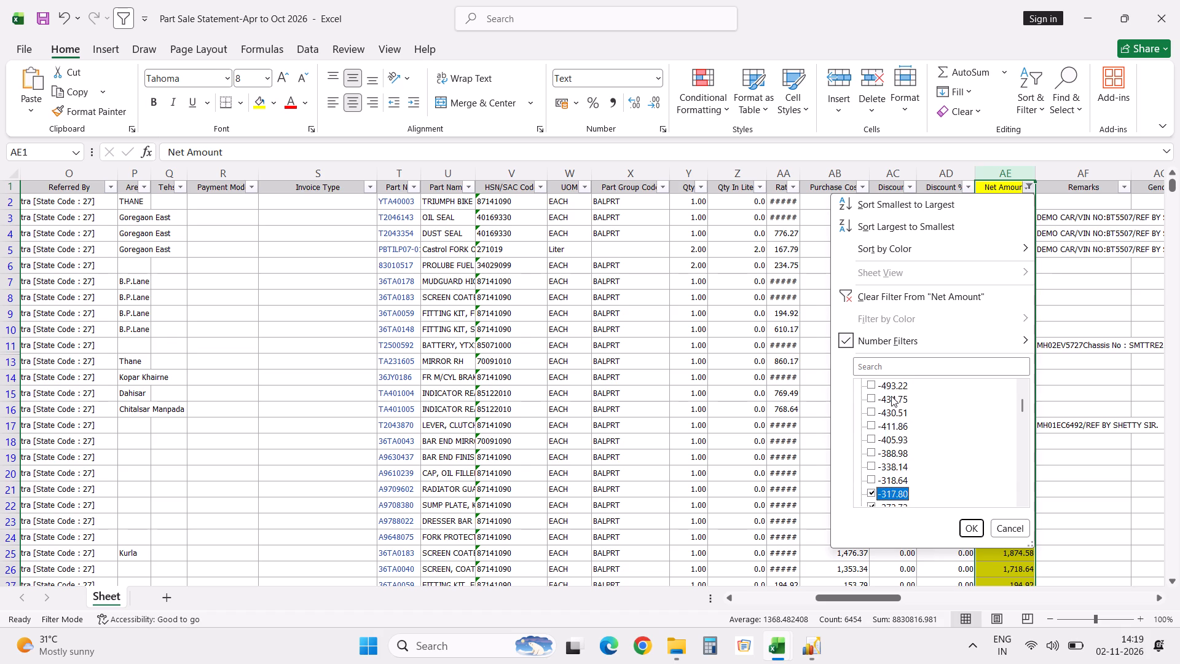
pyautogui.press('space')
pyautogui.press('Down')
pyautogui.press('space')
pyautogui.press('Down')
pyautogui.press('space')
pyautogui.press('Down')
pyautogui.press('space')
pyautogui.press('Down')
pyautogui.press('space')
pyautogui.press('Down')
pyautogui.press('space')
pyautogui.press('Down')
pyautogui.press('space')
pyautogui.press('Down')
pyautogui.press('space')
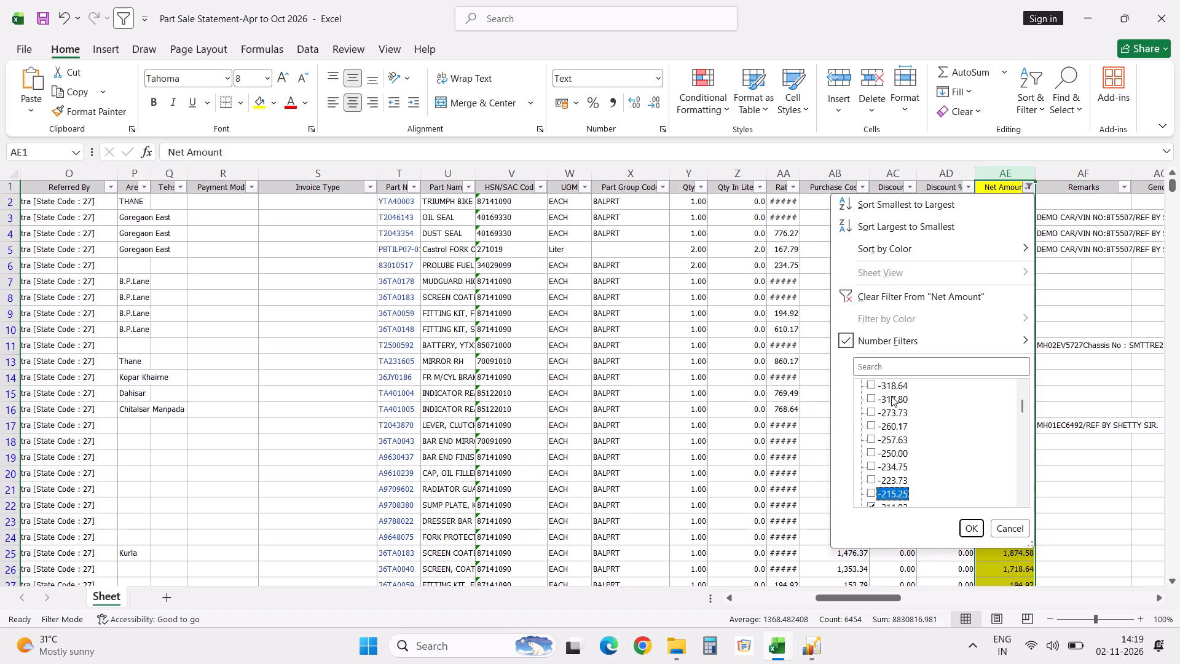
pyautogui.press('Down')
pyautogui.press('space')
pyautogui.press('Down')
pyautogui.press('space')
pyautogui.press('Down')
pyautogui.press('space')
pyautogui.press('Down')
pyautogui.press('space')
pyautogui.press('Down')
pyautogui.press('space')
pyautogui.press('Down')
pyautogui.press('space')
pyautogui.press('Down')
pyautogui.press('space')
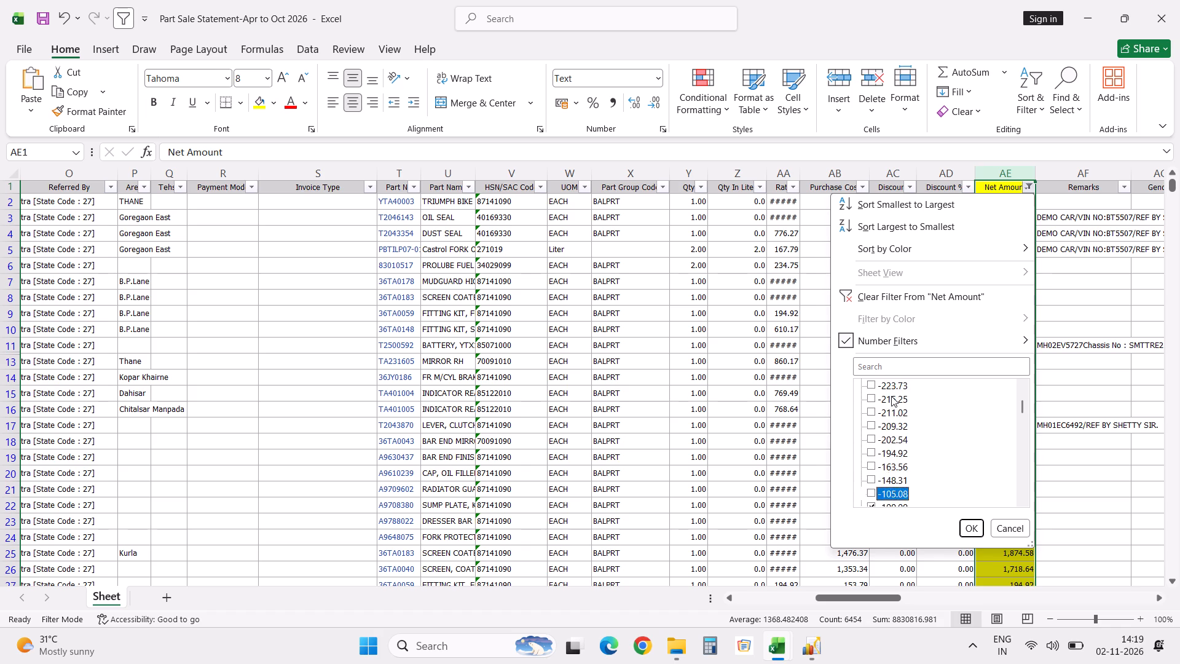
pyautogui.press('Down')
pyautogui.press('space')
pyautogui.press('Down')
pyautogui.press('space')
pyautogui.press('Down')
pyautogui.press('space')
pyautogui.press('Down')
pyautogui.press('space')
pyautogui.press('Down')
pyautogui.press('space')
pyautogui.press('Down')
pyautogui.press('space')
pyautogui.press('Down')
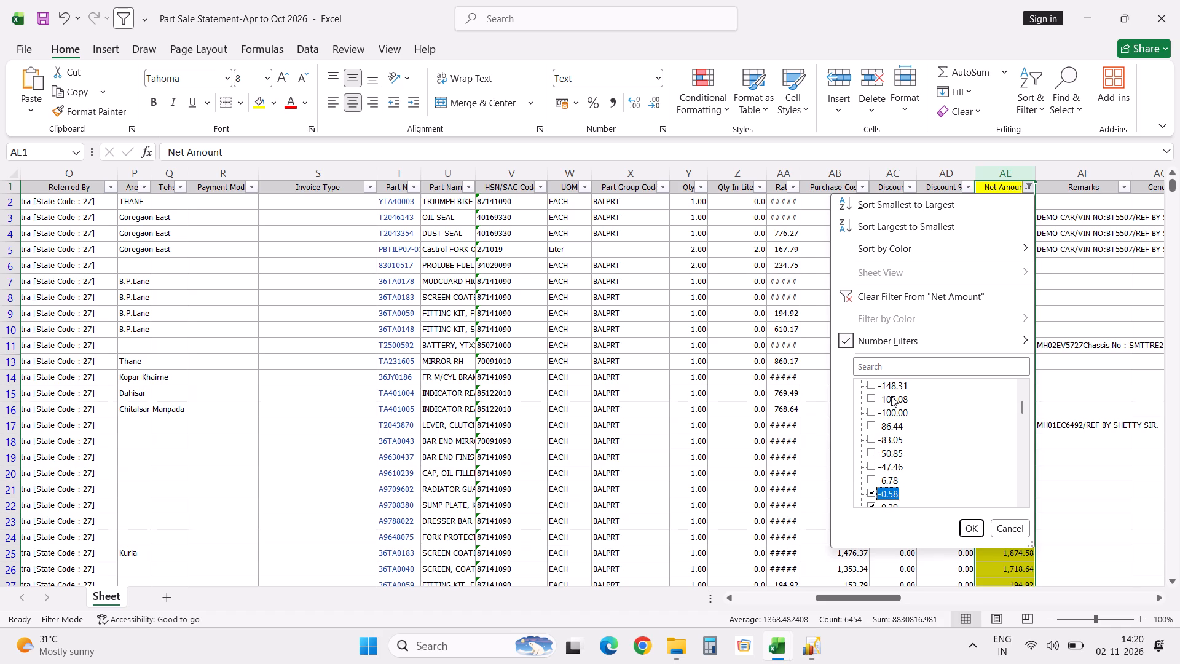
pyautogui.press('space')
pyautogui.press('Down')
pyautogui.press('space')
pyautogui.press('Down')
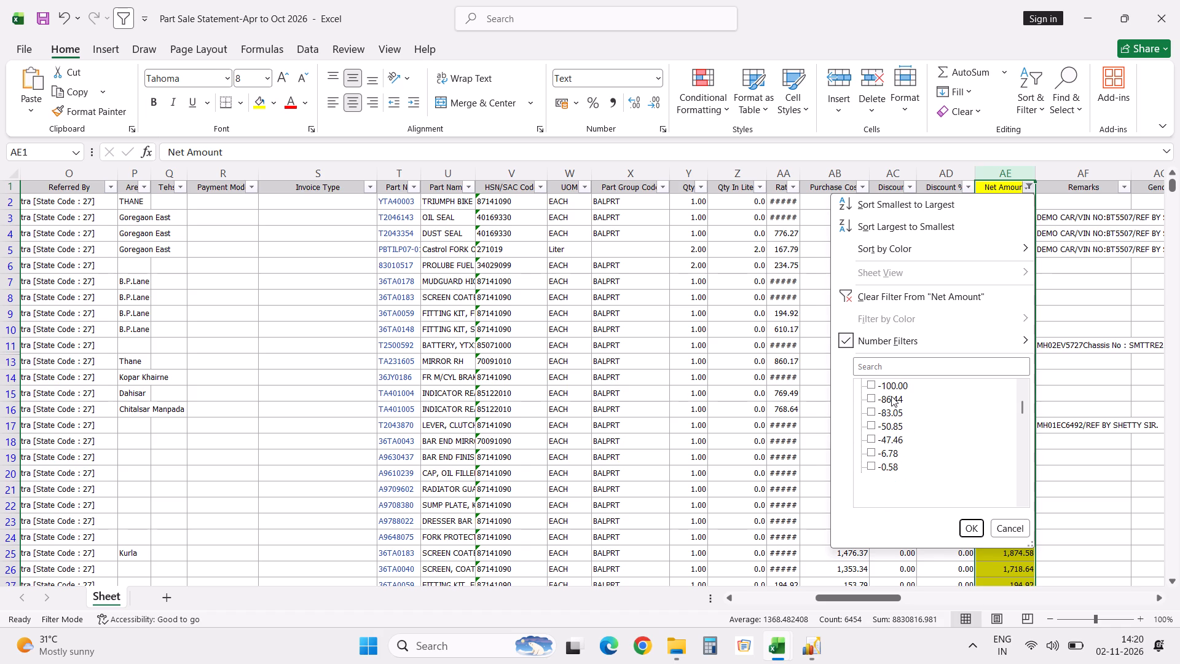
pyautogui.press('space')
pyautogui.press('Down')
pyautogui.press('space')
pyautogui.press('Down')
pyautogui.press('space')
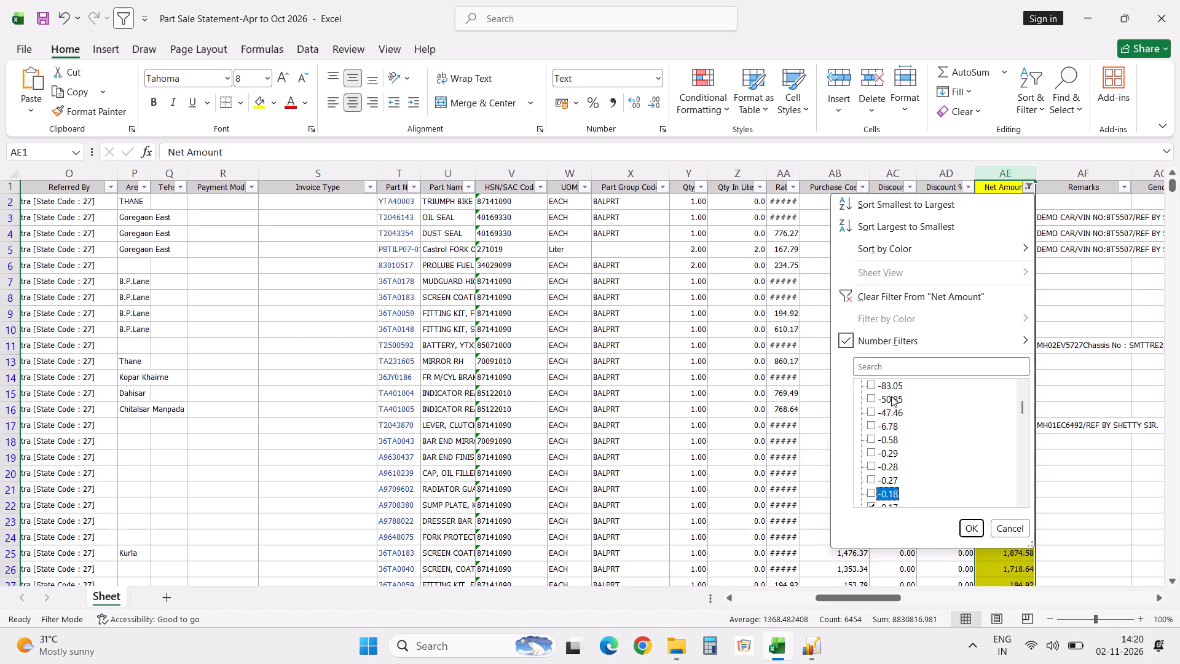
pyautogui.press('Down')
pyautogui.press('space')
pyautogui.press('Down')
pyautogui.press('space')
pyautogui.press('Down')
pyautogui.press('space')
pyautogui.press('Down')
pyautogui.press('space')
pyautogui.press('Down')
pyautogui.press('space')
pyautogui.press('Down')
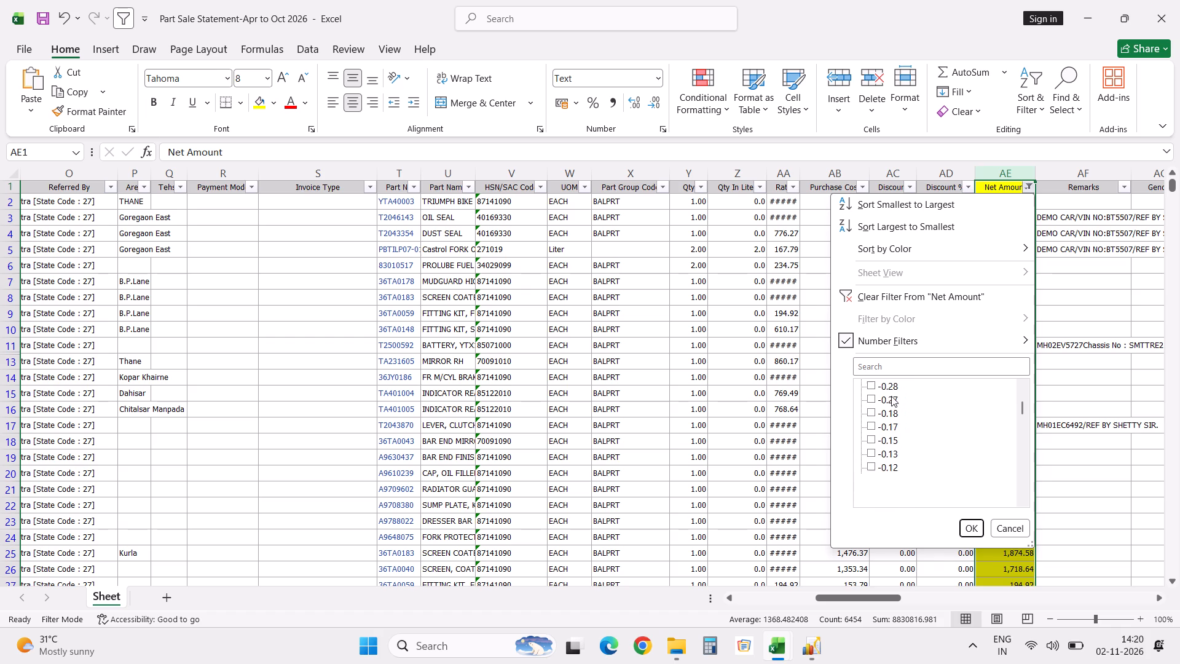
pyautogui.press('space')
pyautogui.press('Down')
pyautogui.press('space')
pyautogui.press('Down')
pyautogui.press('space')
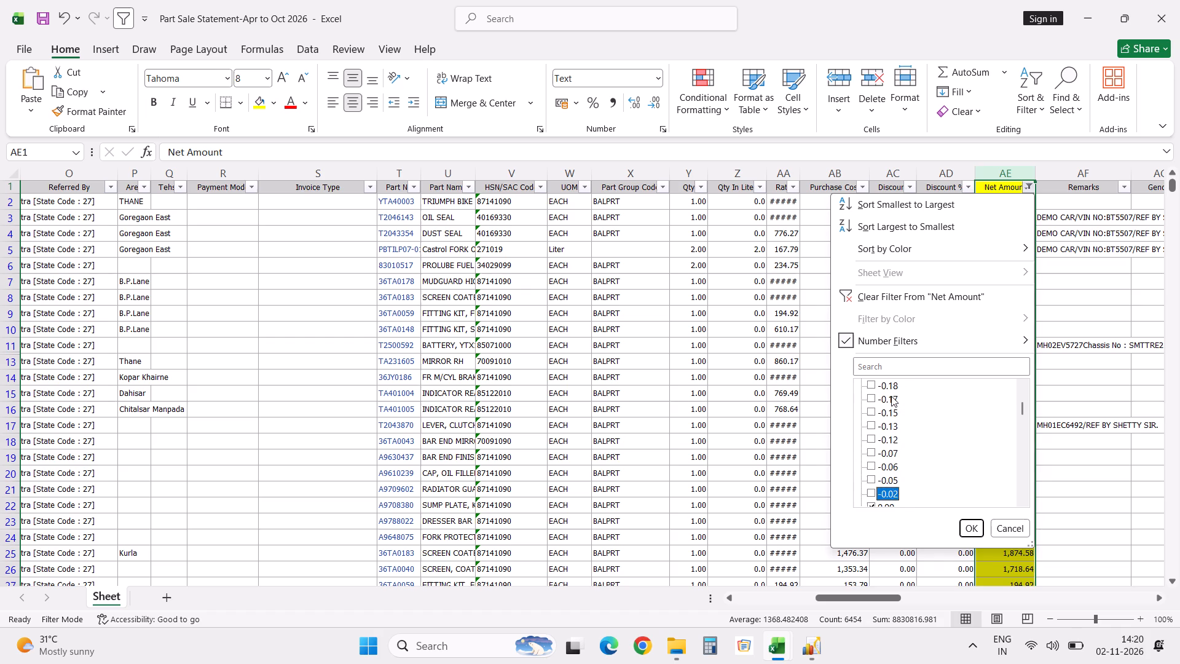
pyautogui.press('Down')
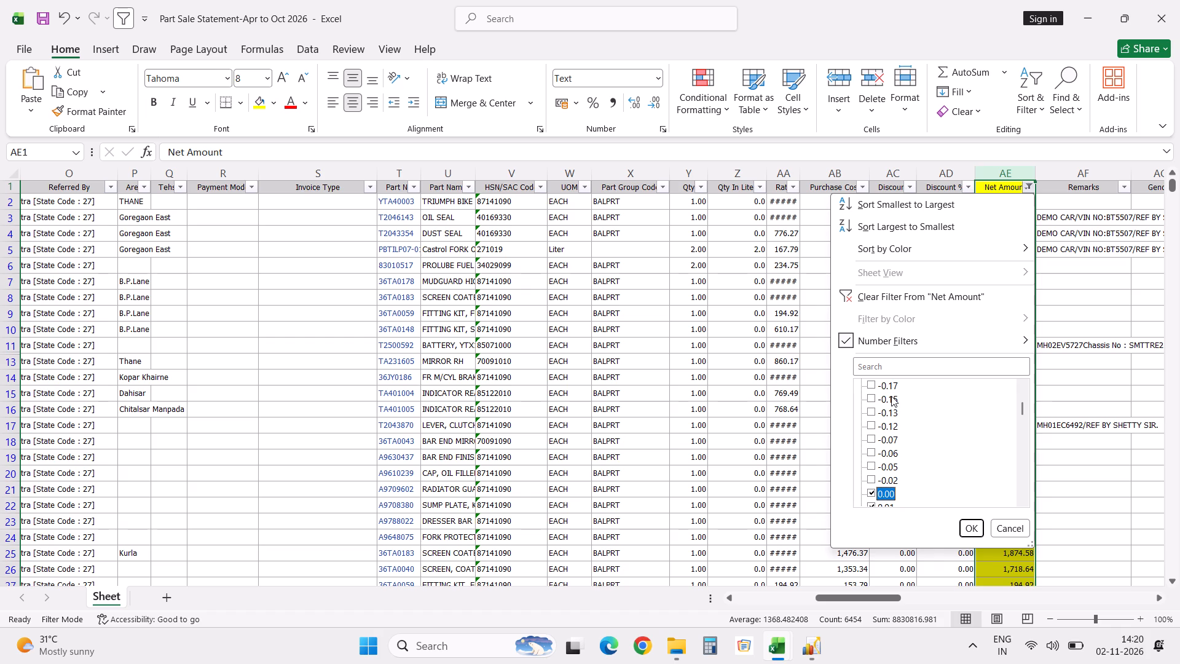
pyautogui.click(976, 524)
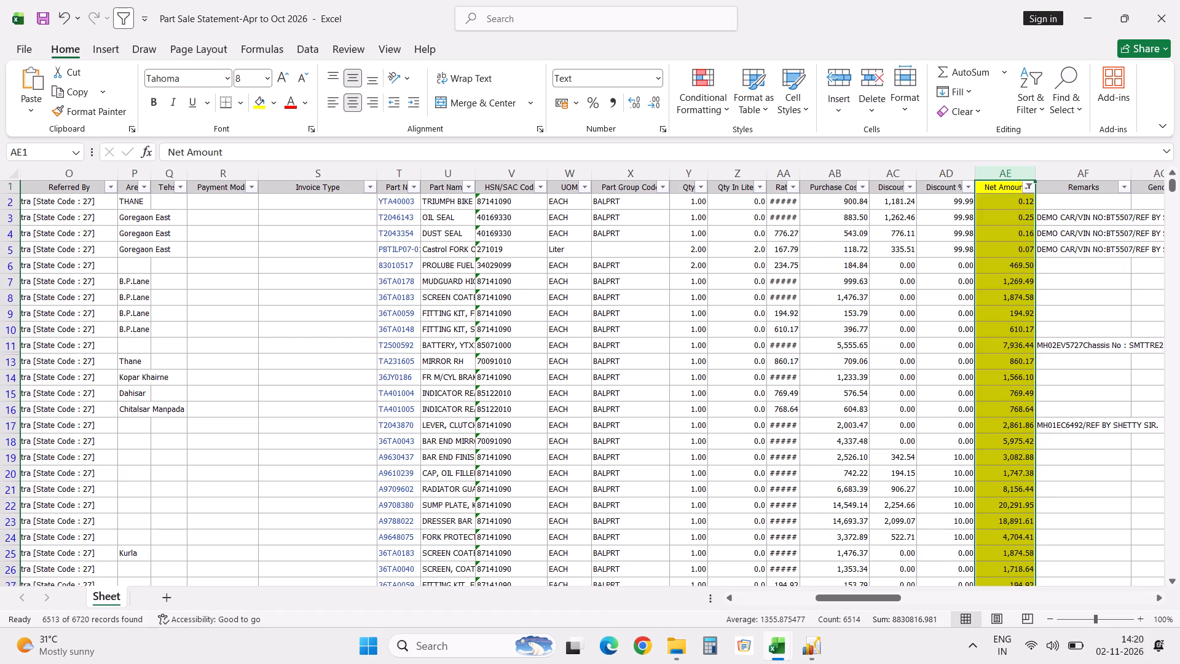
# Compare the filtered Net Amount sum with the sum in the "Part Sale Statement-Apr to Oct 2026 return" workbook.
pyautogui.hotkey('alt', 'Tab')
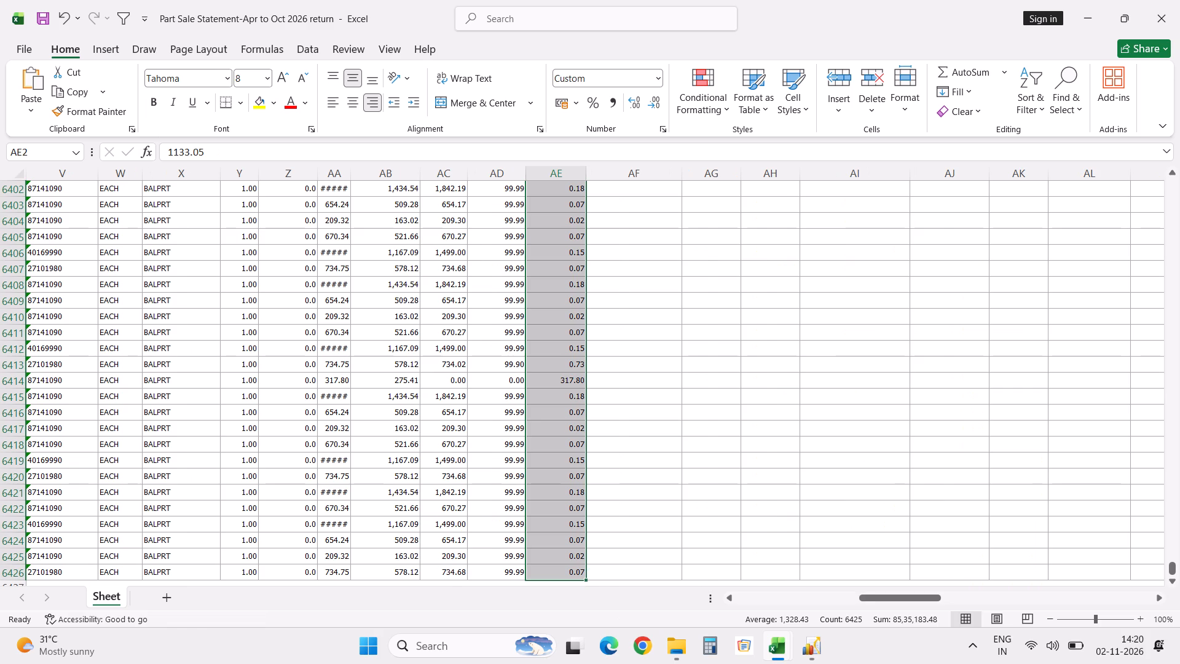
pyautogui.hotkey('alt', 'Tab')
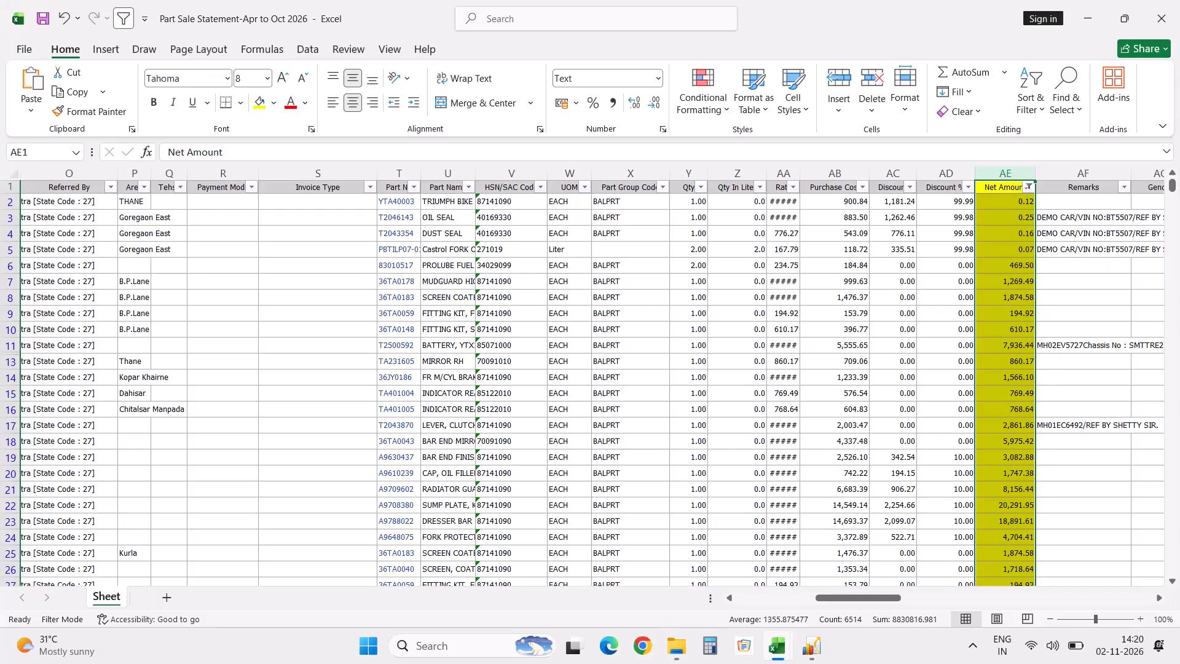
# Exclude 0.00 from the Net Amount filter as well and apply it.
pyautogui.click(1029, 188)
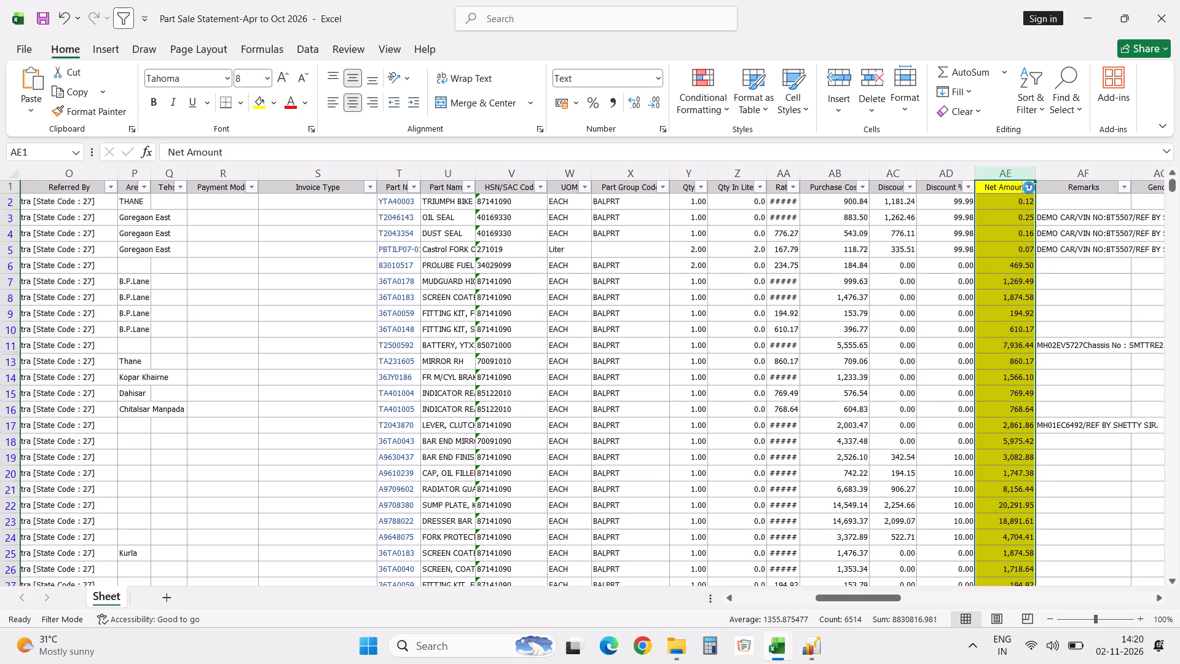
pyautogui.tripleClick(1024, 485)
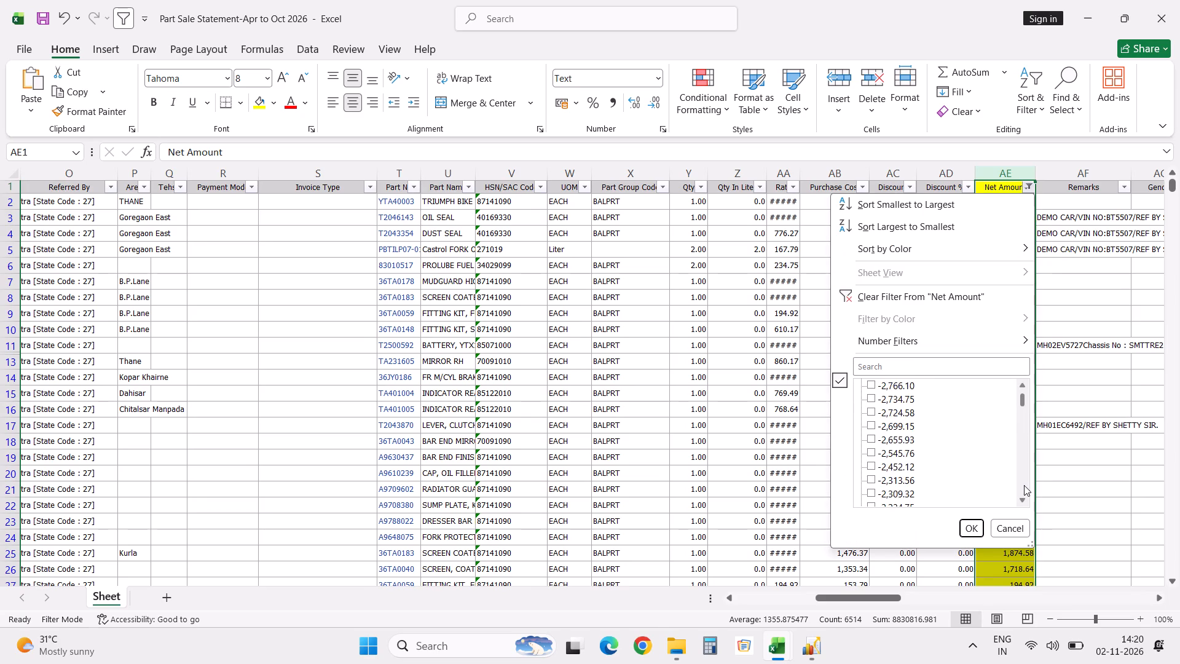
pyautogui.tripleClick(1024, 485)
pyautogui.doubleClick(1024, 485)
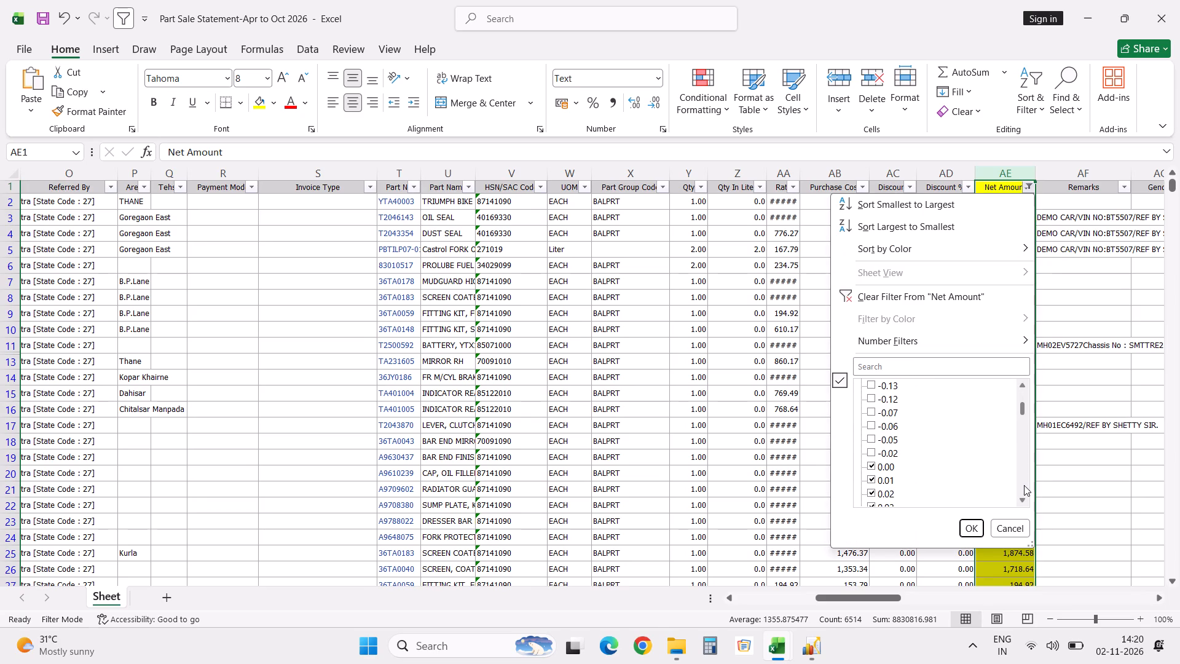
pyautogui.click(887, 462)
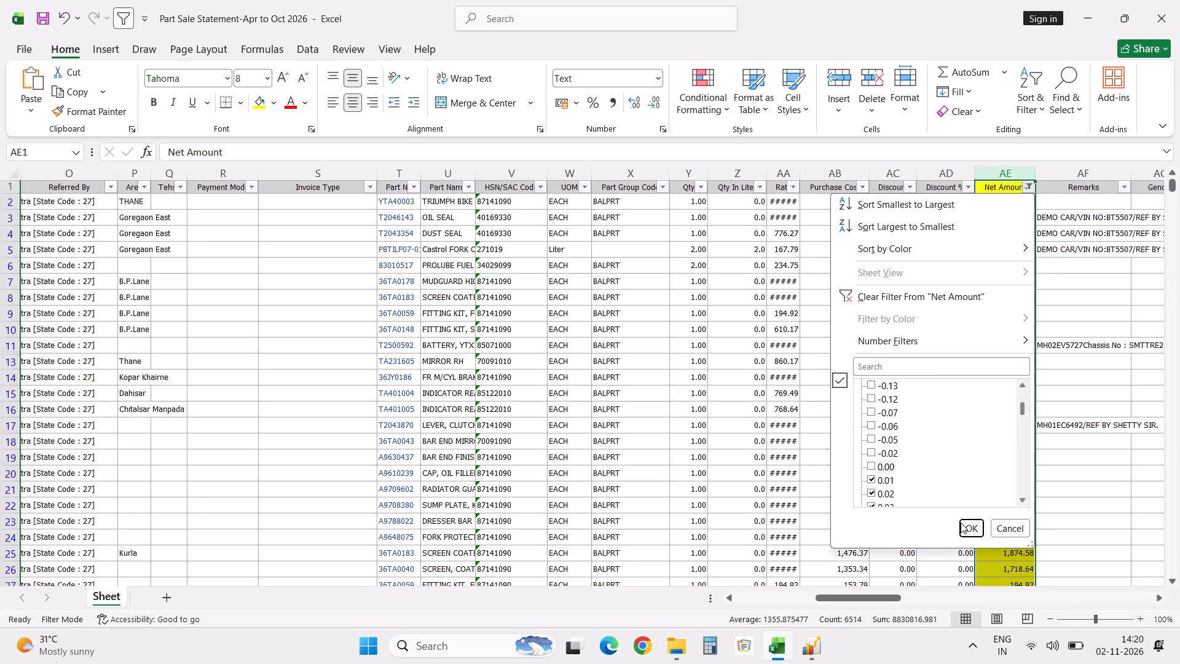
pyautogui.click(970, 523)
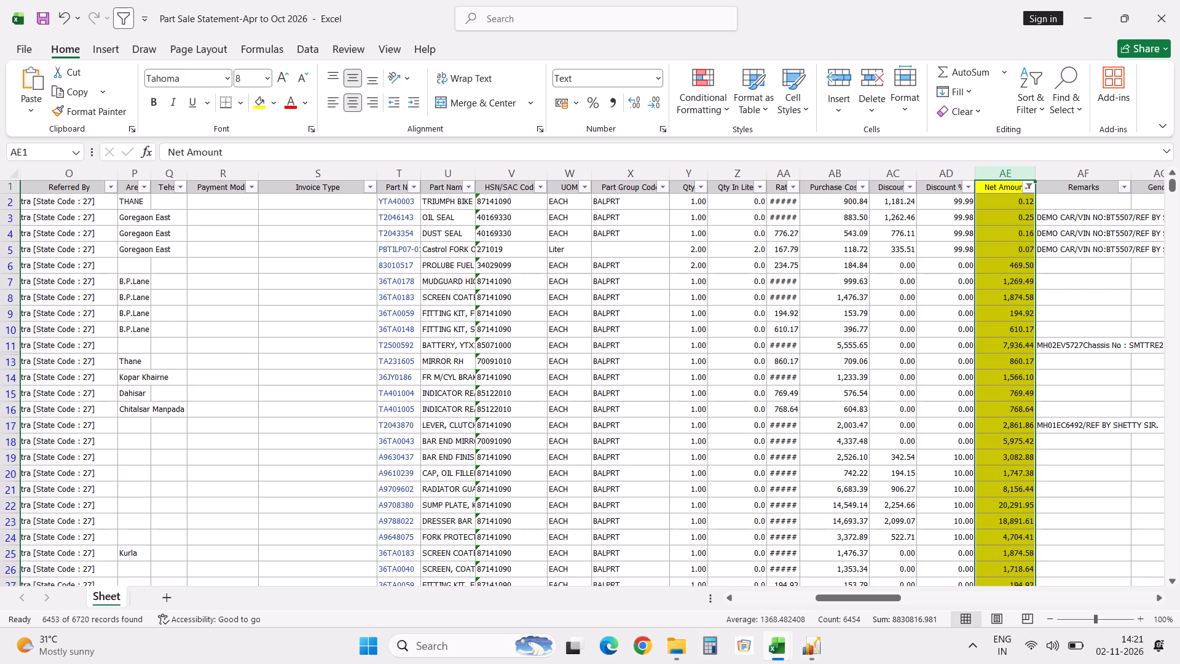
# Compare the refiltered Net Amount count and sum with those selected in the return workbook.
pyautogui.hotkey('alt', 'Tab')
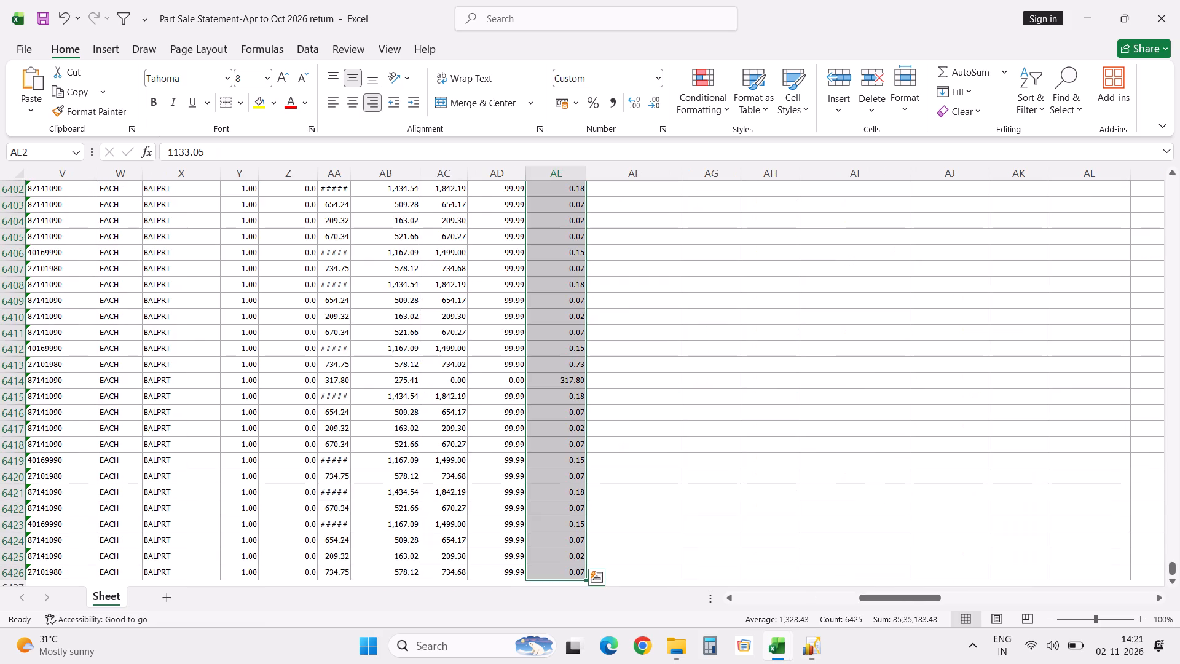
pyautogui.hotkey('alt', 'Tab')
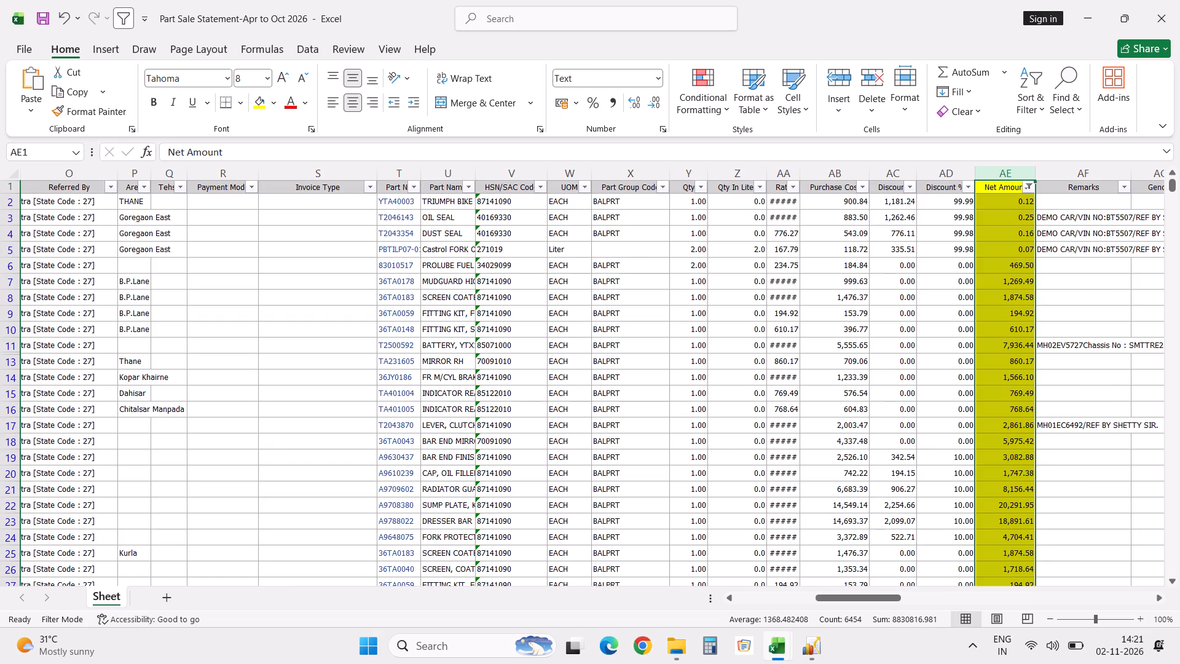
pyautogui.hotkey('alt', 'Tab')
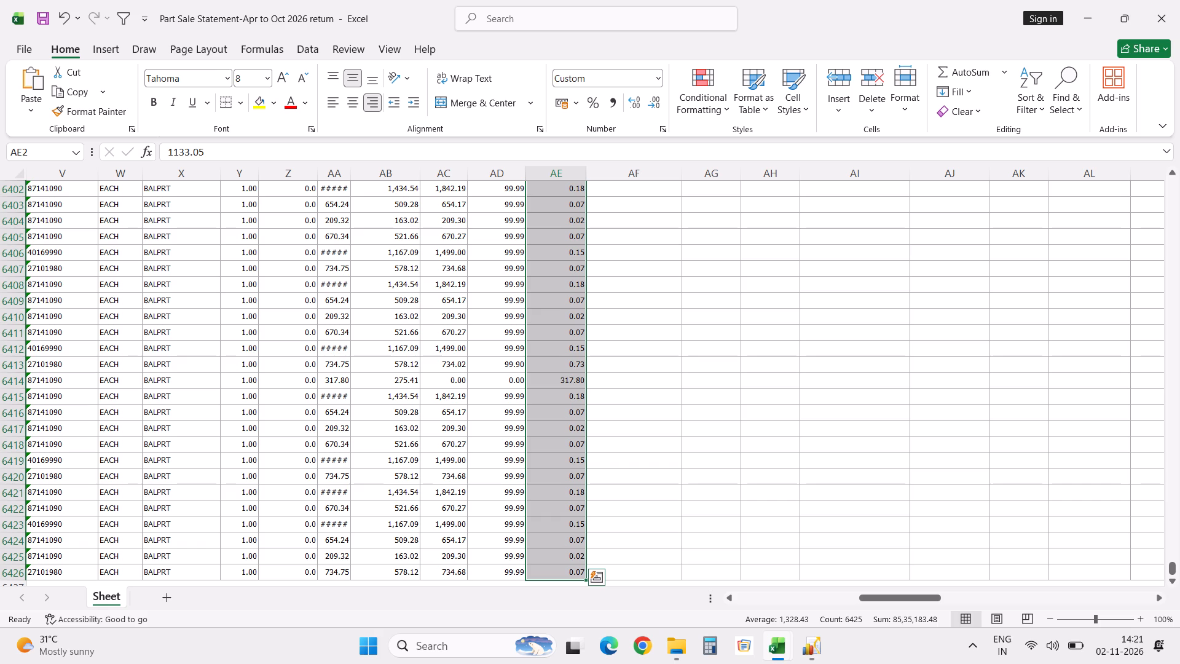
pyautogui.hotkey('alt', 'Tab')
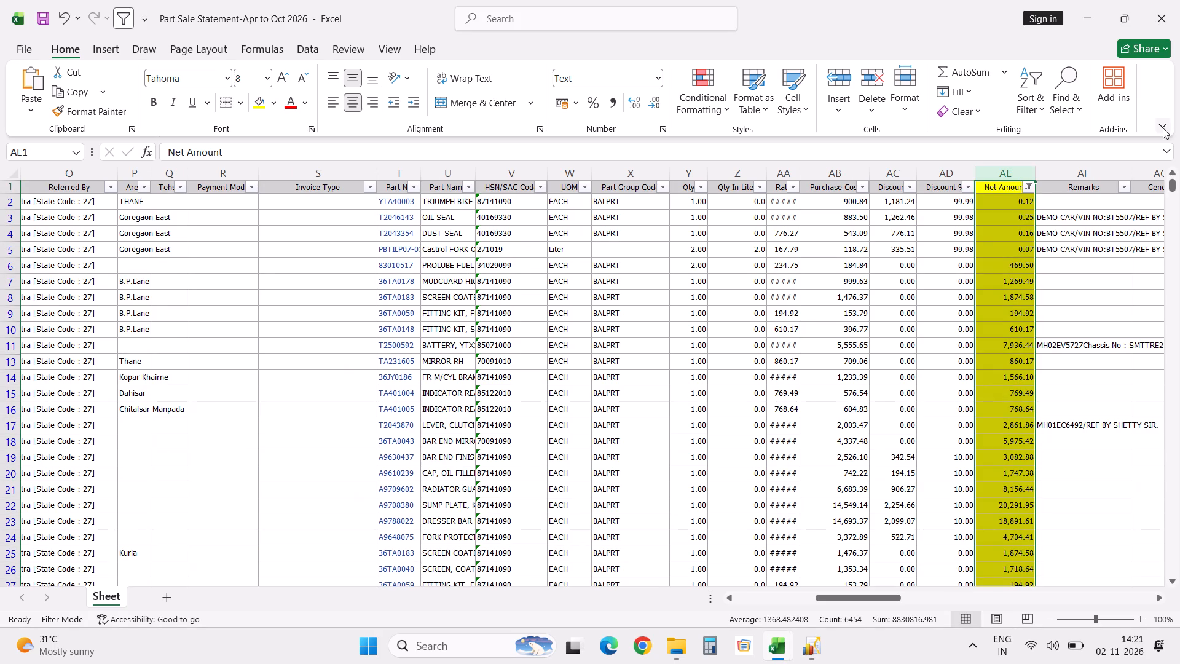
# Close the "Part Sale Statement-Apr to Oct 2026" workbook.
pyautogui.click(1166, 22)
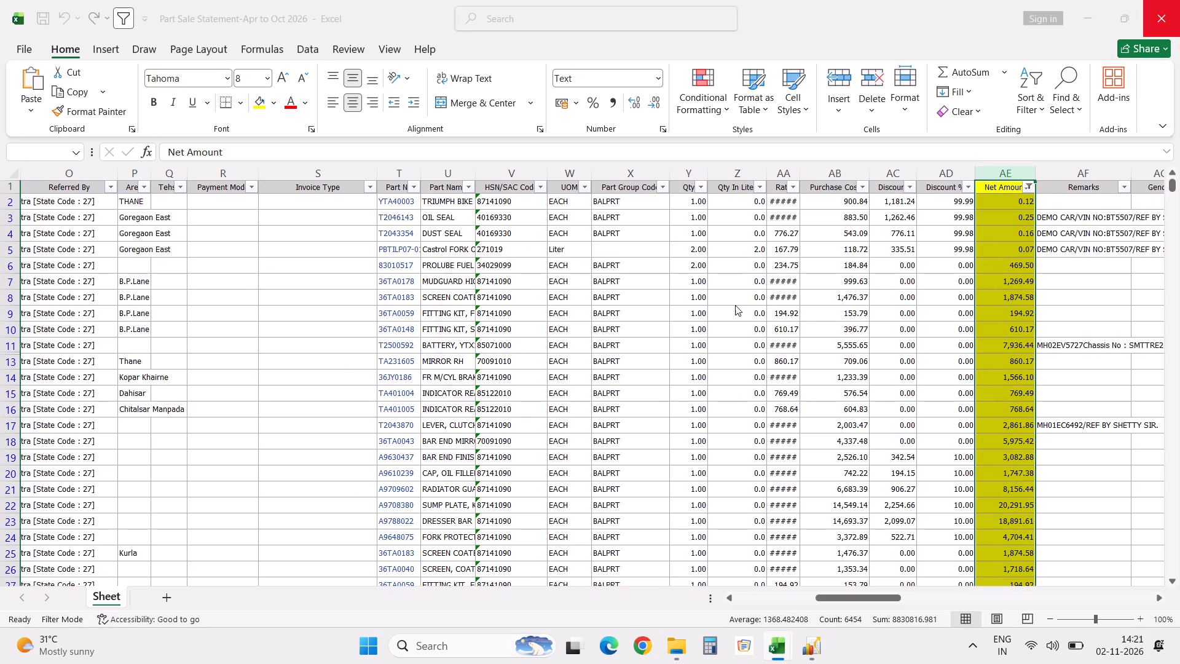
pyautogui.click(620, 342)
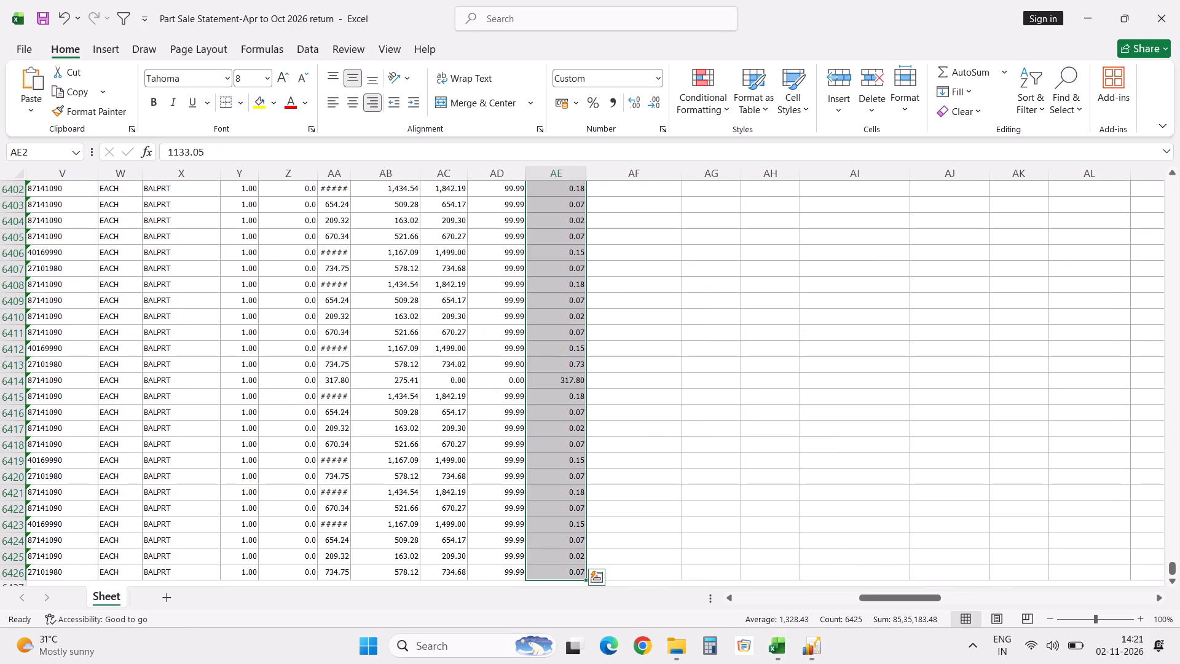
# Highlight the Net Amount header cell AE1 in yellow in the return workbook and save the workbook.
pyautogui.hotkey('ctrl', 'Up')
pyautogui.press('Up')
pyautogui.press('Down')
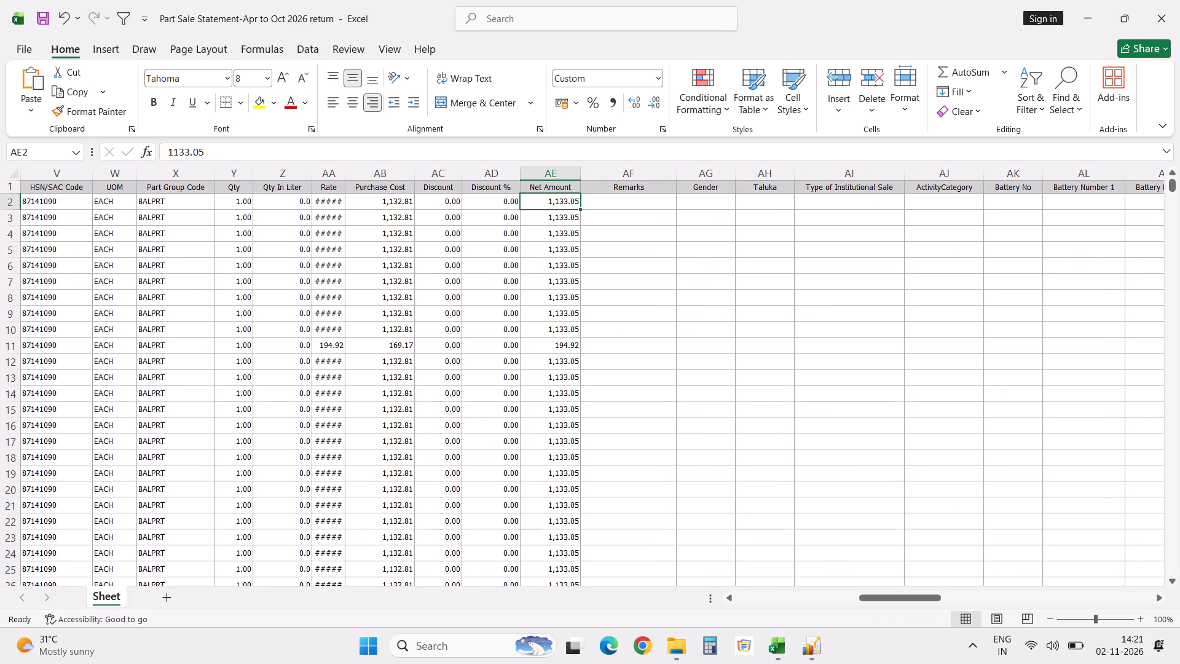
pyautogui.click(551, 188)
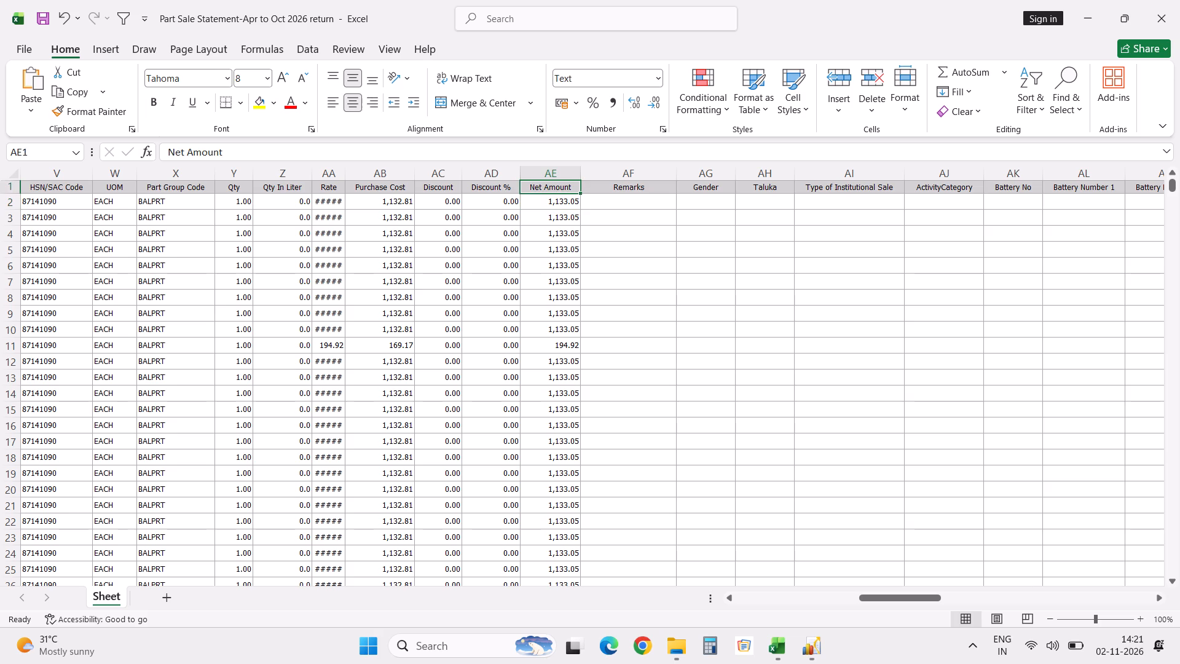
pyautogui.click(258, 109)
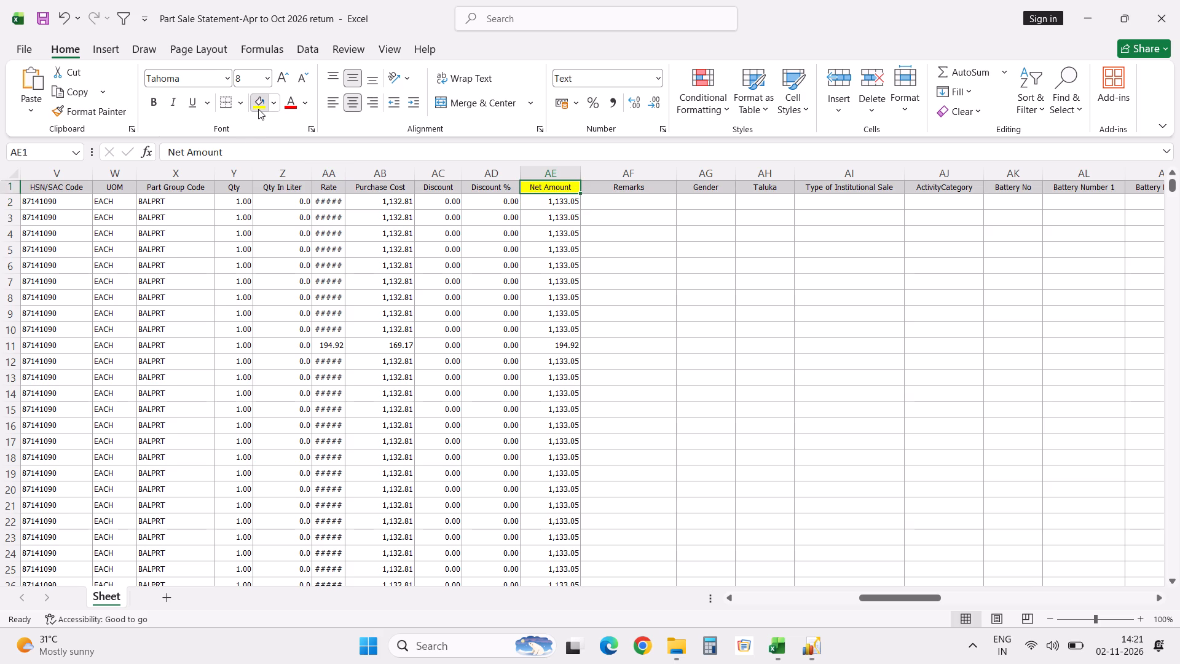
pyautogui.hotkey('ctrl', 's')
# Turn on filters for the return statement's header row and go to the row's first column.
pyautogui.write('dff')
pyautogui.hotkey('ctrl', 'Left')
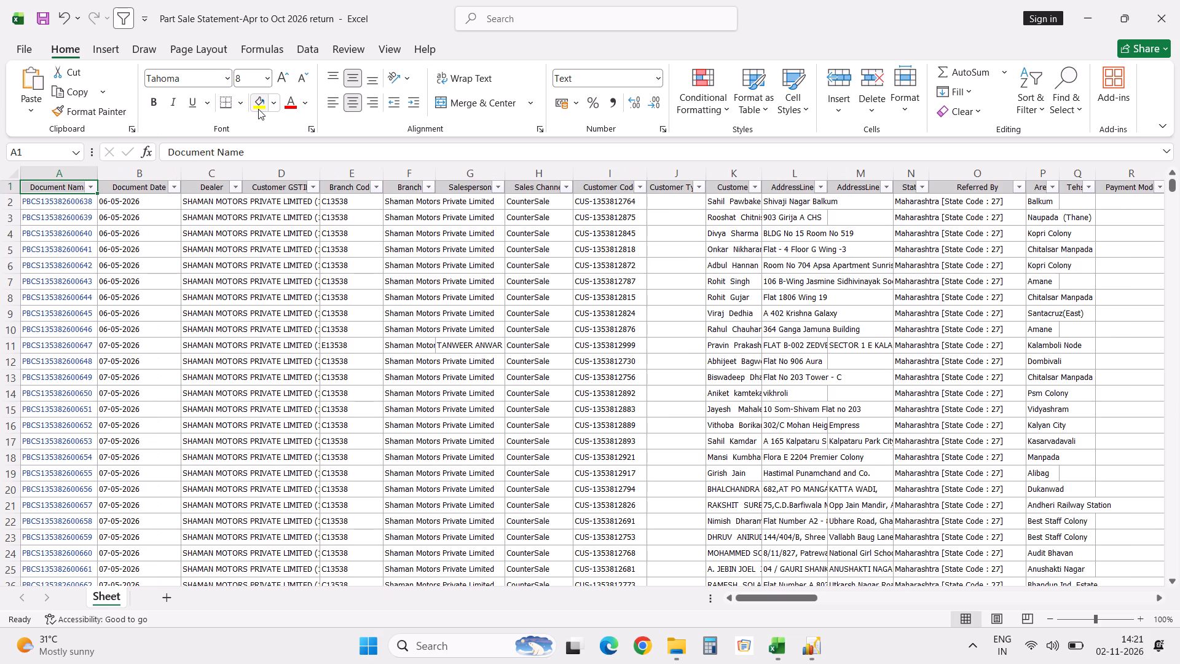
# Examine the October dates listed in the Document Date filter through the end of the month, leaving the filter unchanged.
pyautogui.click(175, 190)
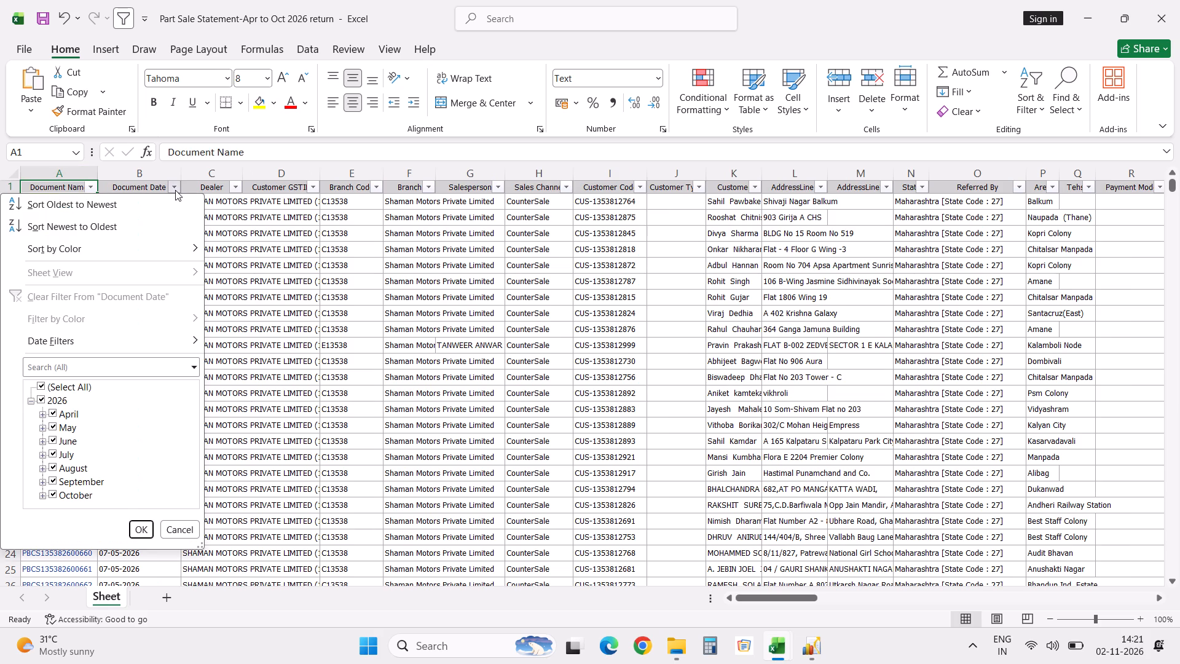
pyautogui.click(42, 496)
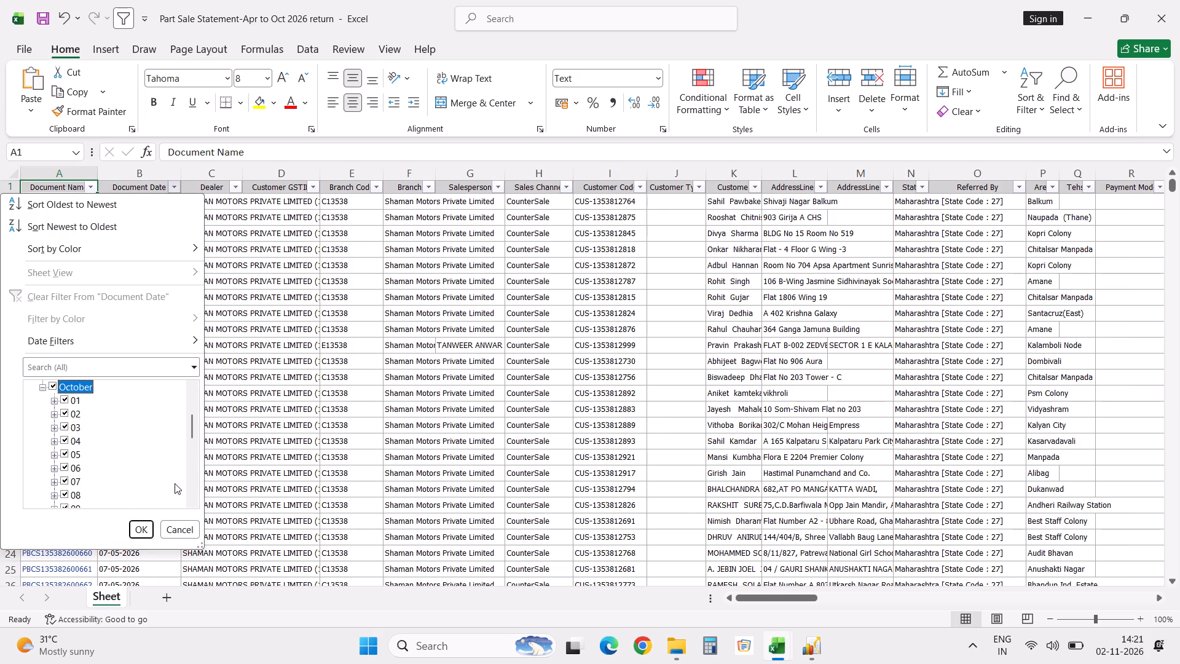
pyautogui.tripleClick(195, 492)
pyautogui.doubleClick(195, 492)
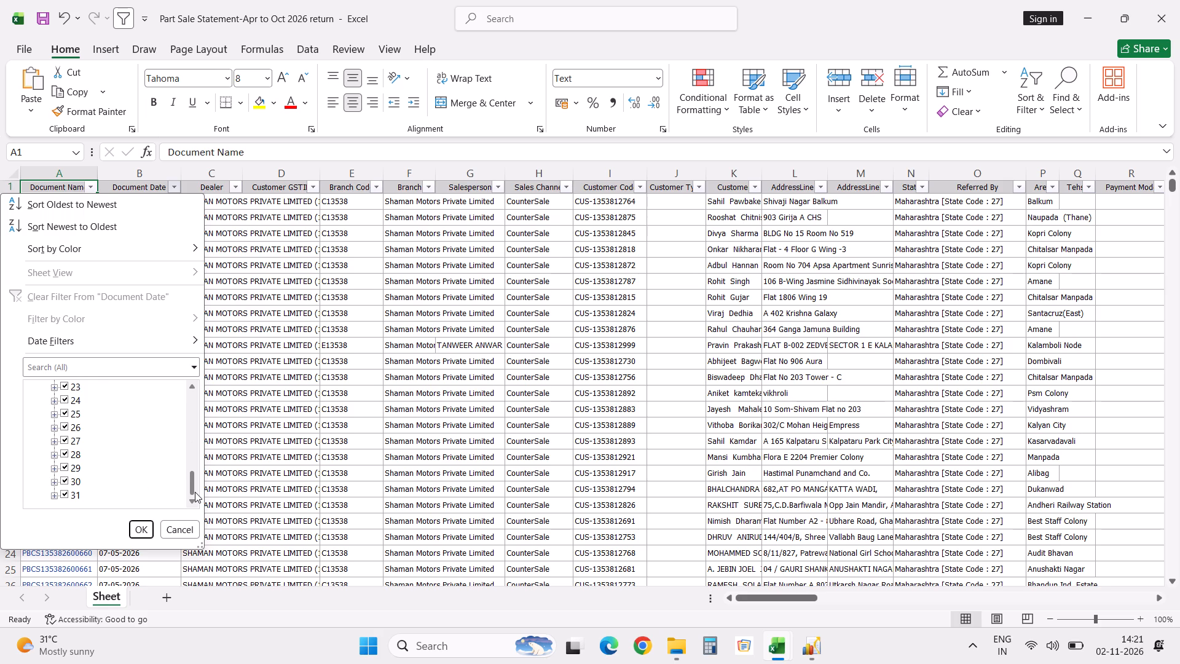
pyautogui.press('Escape')
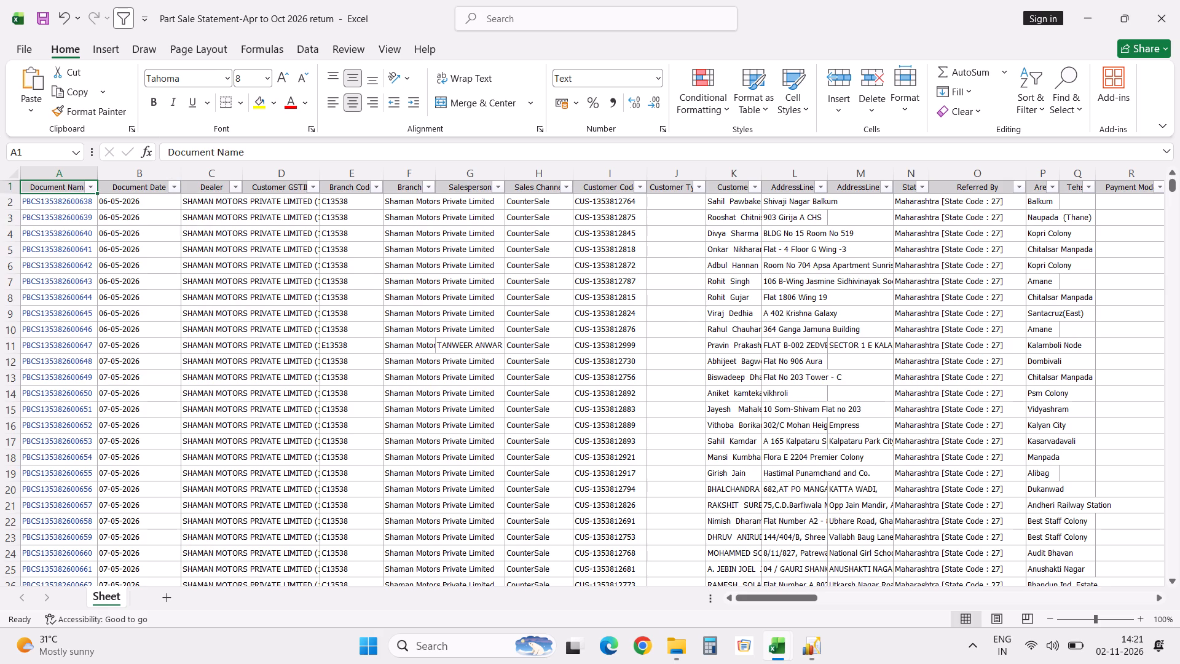
# Examine the return statement's header row across its columns, from the part columns through Net Amount and the battery number columns.
pyautogui.click(782, 189)
pyautogui.press('Right')
pyautogui.press('Right')
pyautogui.press('Right')
pyautogui.press('Right')
pyautogui.press('Right')
pyautogui.press('Right')
pyautogui.press('Right')
pyautogui.press('Right')
pyautogui.press('Right')
pyautogui.press('Right')
pyautogui.press('Right')
pyautogui.press('Right')
pyautogui.press('Right')
pyautogui.press('Right')
pyautogui.press('Right')
pyautogui.press('Right')
pyautogui.press('Right')
pyautogui.press('Right')
pyautogui.press('Right')
pyautogui.press('Right')
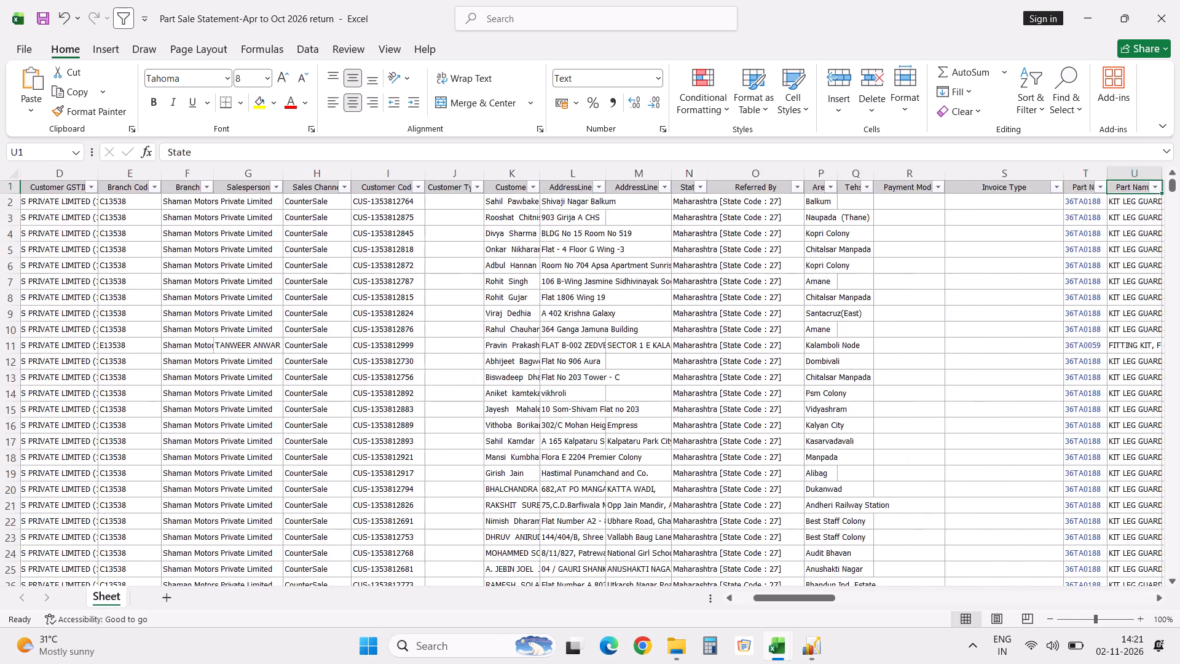
pyautogui.press('Left')
pyautogui.press('Left')
pyautogui.press('Left')
pyautogui.press('Left')
pyautogui.press('Left')
pyautogui.press('Left')
pyautogui.press('Left')
pyautogui.press('Left')
pyautogui.press('Left')
pyautogui.press('Left')
pyautogui.press('Left')
pyautogui.press('Left')
pyautogui.press('Left')
pyautogui.press('Left')
pyautogui.press('Left')
pyautogui.press('Left')
pyautogui.press('Left')
pyautogui.press('Left')
pyautogui.press('Left')
pyautogui.press('Left')
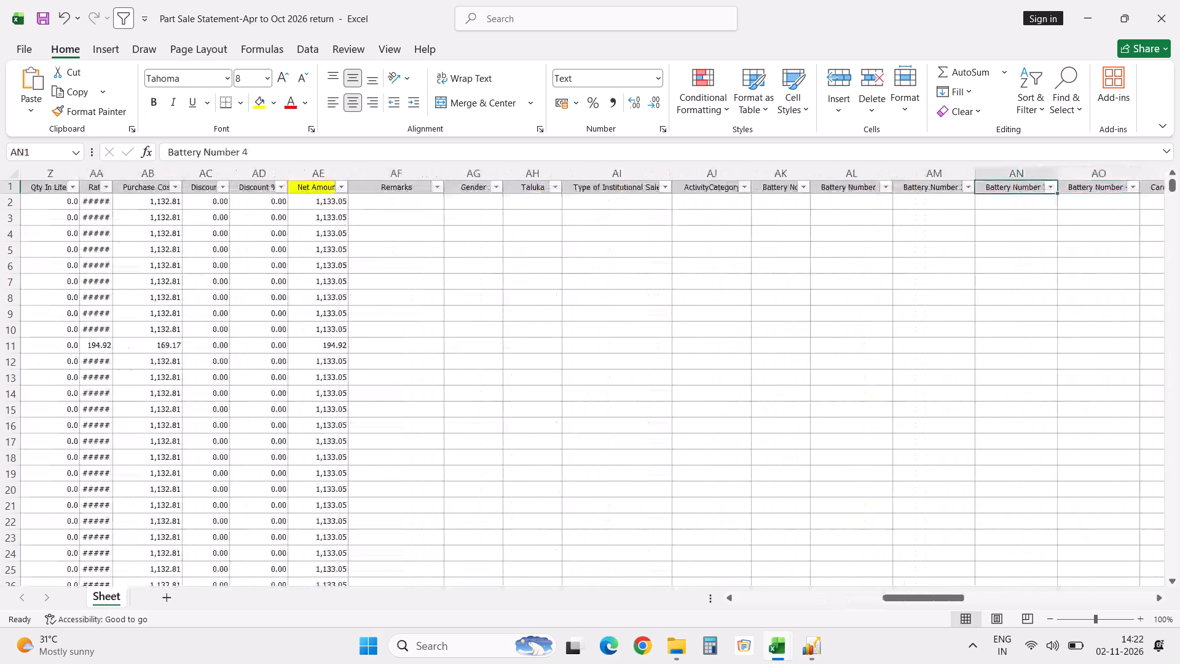
pyautogui.press('Left')
pyautogui.press('Left')
pyautogui.press('Left')
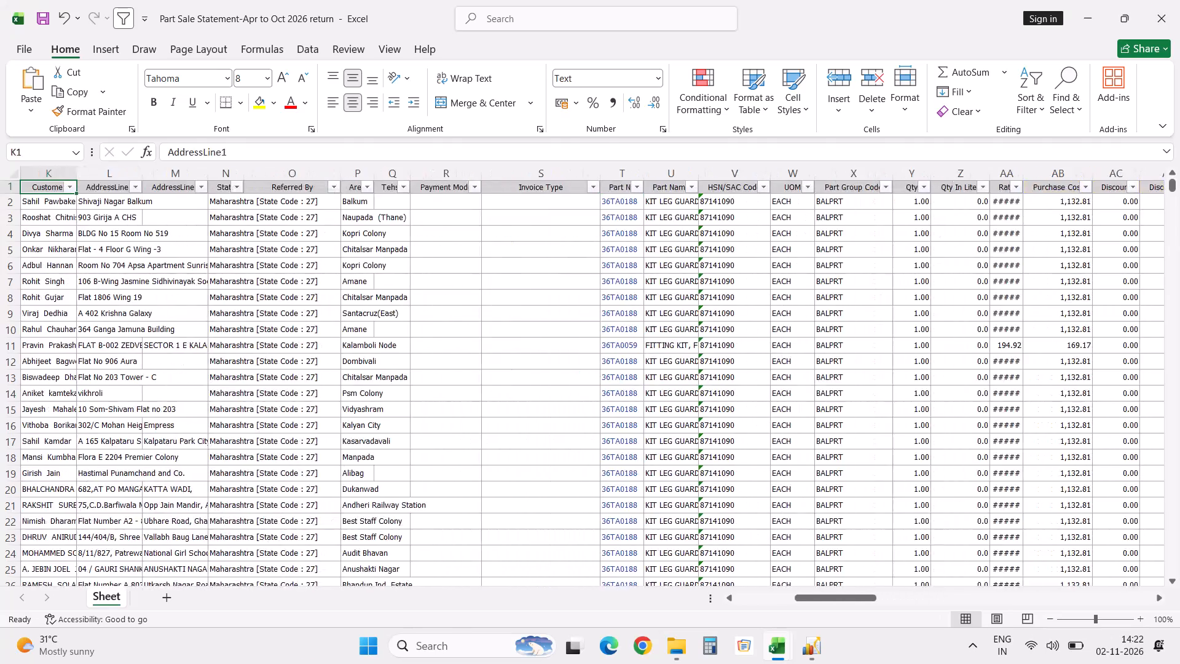
pyautogui.press('Left')
pyautogui.press('Left')
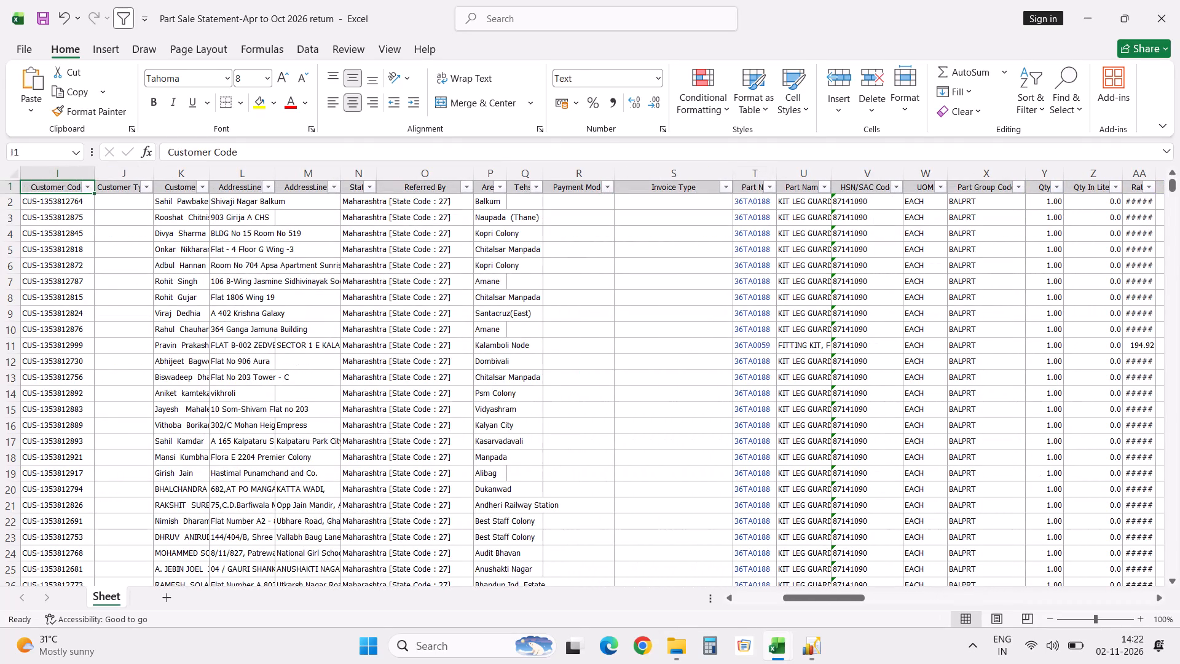
# Copy part number 36TA0188 from the return statement's first data row and search for it in the Parts List Nov-2026 workbook.
pyautogui.click(757, 204)
pyautogui.hotkey('ctrl', 'c')
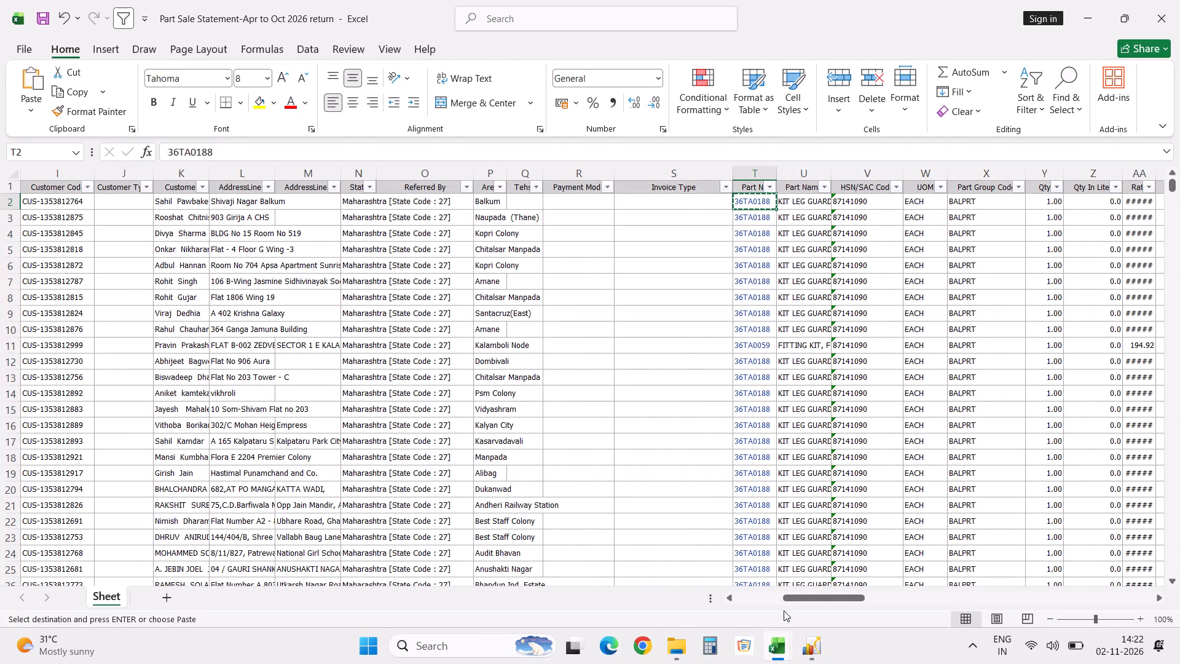
pyautogui.click(705, 594)
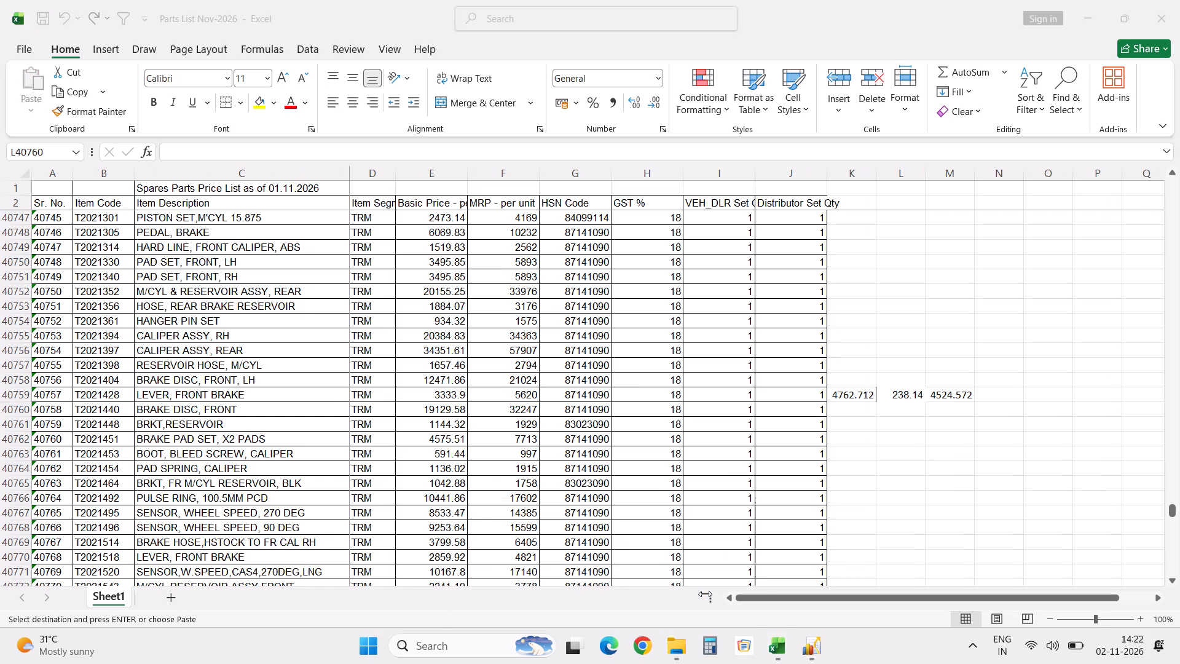
pyautogui.click(608, 412)
pyautogui.hotkey('ctrl', 'f')
pyautogui.hotkey('ctrl', 'v')
pyautogui.press('Return')
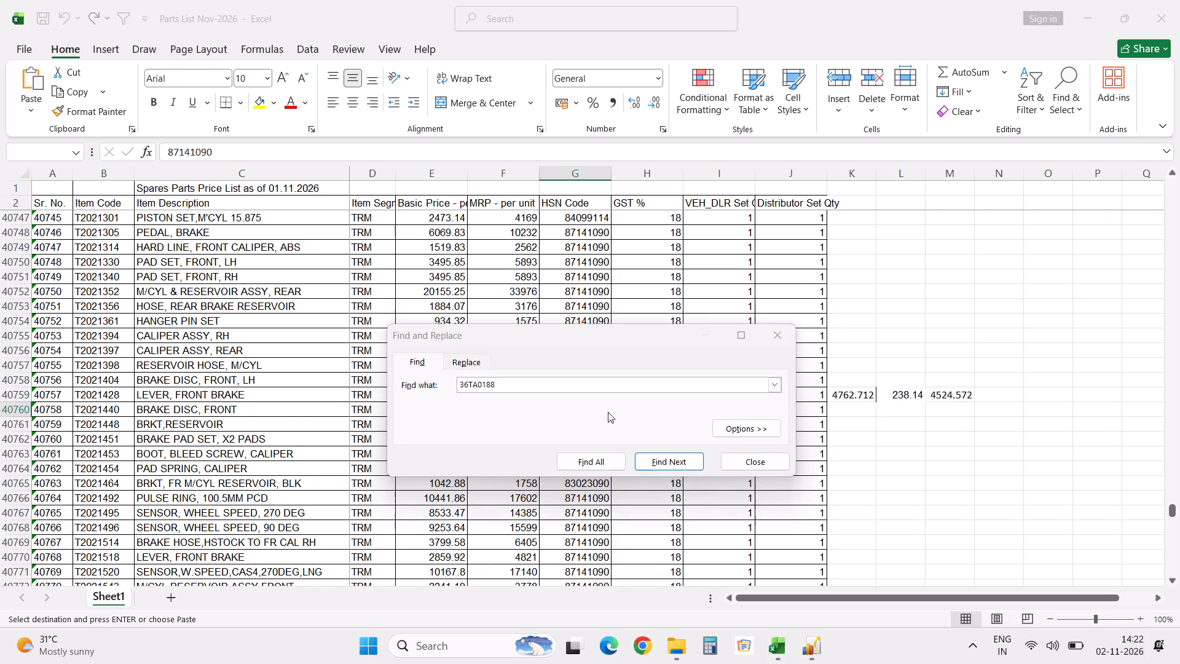
pyautogui.press('Return')
pyautogui.press('Escape')
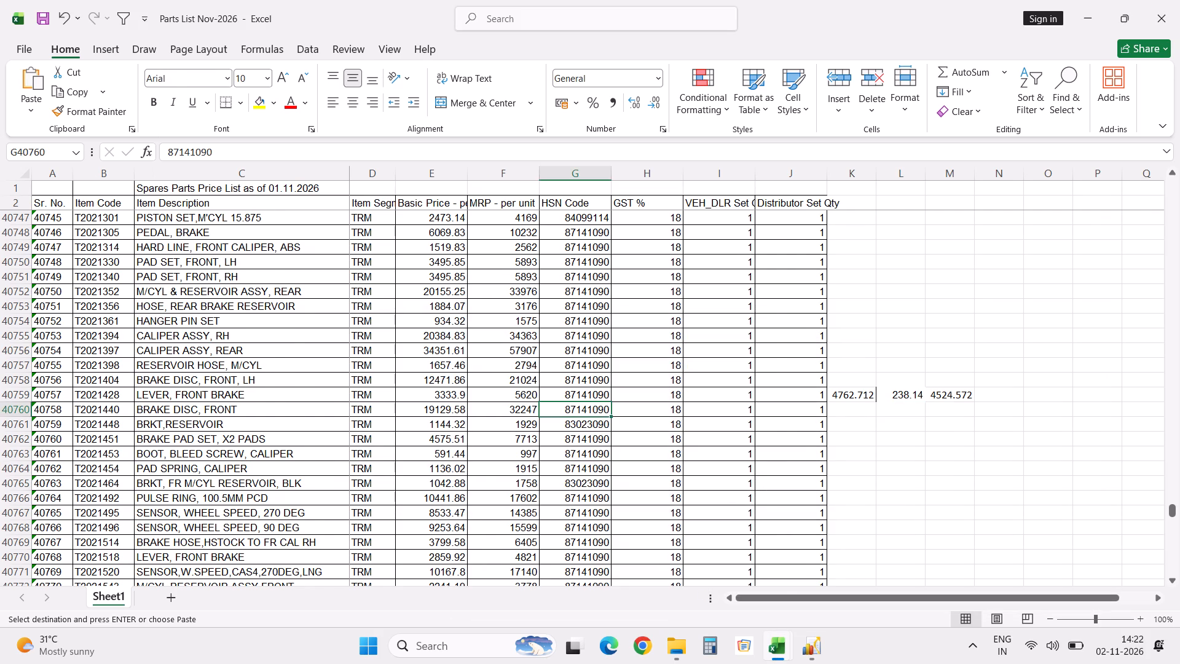
# Switch back to the return statement and examine the part numbers from the last data row upward to row 6365.
pyautogui.hotkey('alt', 'Tab')
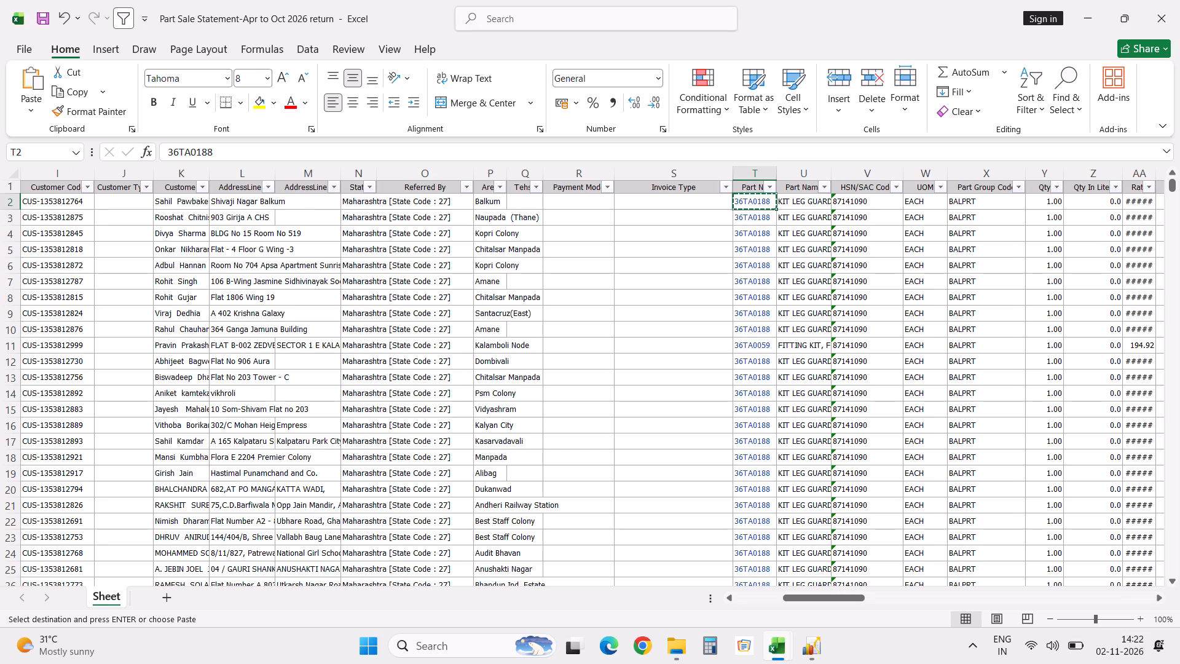
pyautogui.hotkey('ctrl', 'Down')
pyautogui.press('Up')
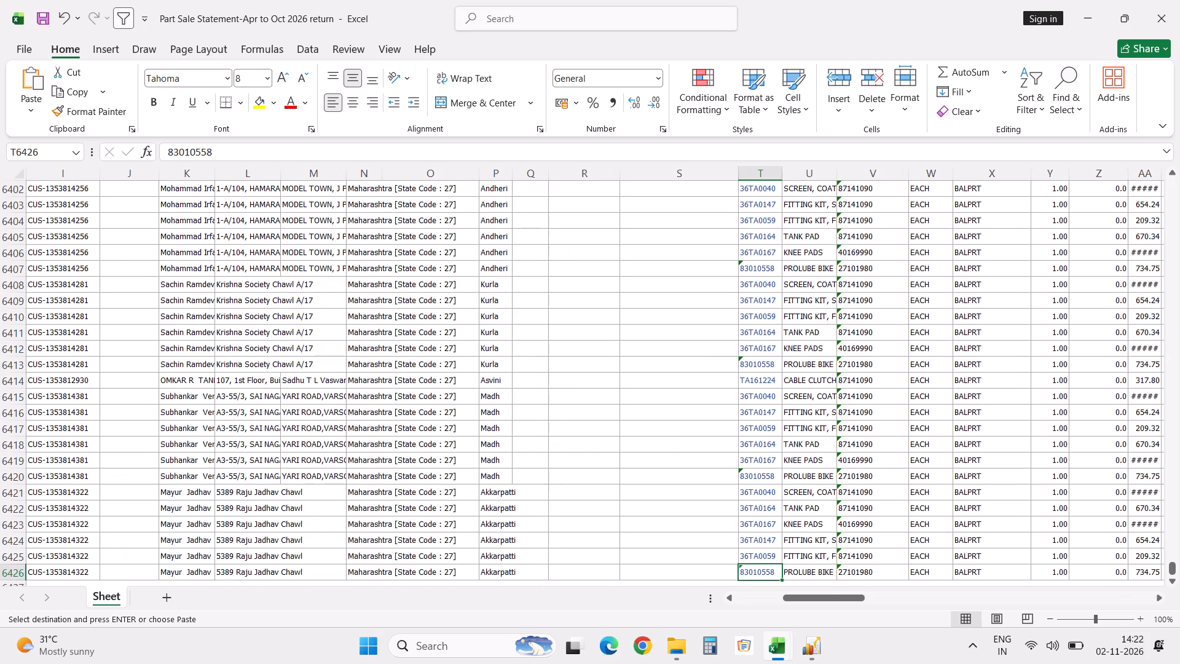
pyautogui.press('Up')
pyautogui.press('Up')
pyautogui.press('Up')
pyautogui.press('Up')
pyautogui.press('Up')
pyautogui.press('Up')
pyautogui.press('Up')
pyautogui.press('Up')
pyautogui.press('Up')
pyautogui.press('Up')
pyautogui.press('Up')
pyautogui.press('Up')
pyautogui.press('Up')
pyautogui.press('Up')
pyautogui.press('Up')
pyautogui.press('Up')
pyautogui.press('Up')
pyautogui.press('Up')
pyautogui.press('Up')
pyautogui.press('Up')
pyautogui.press('Up')
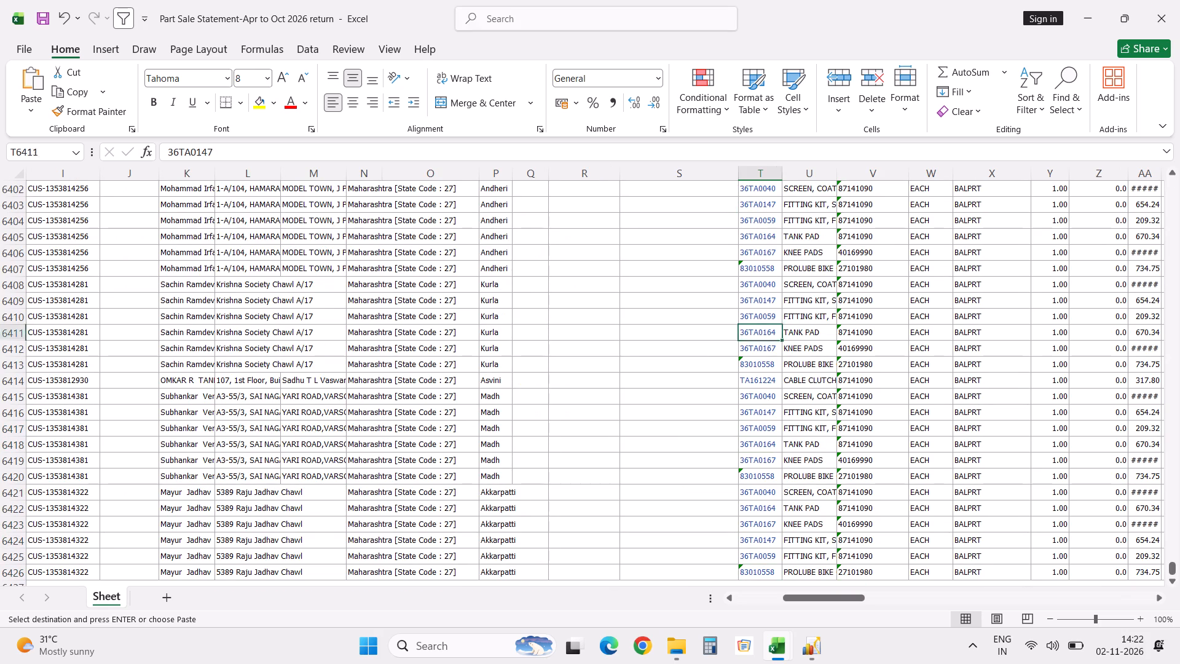
pyautogui.press('Up')
pyautogui.press('Up')
pyautogui.press('Up')
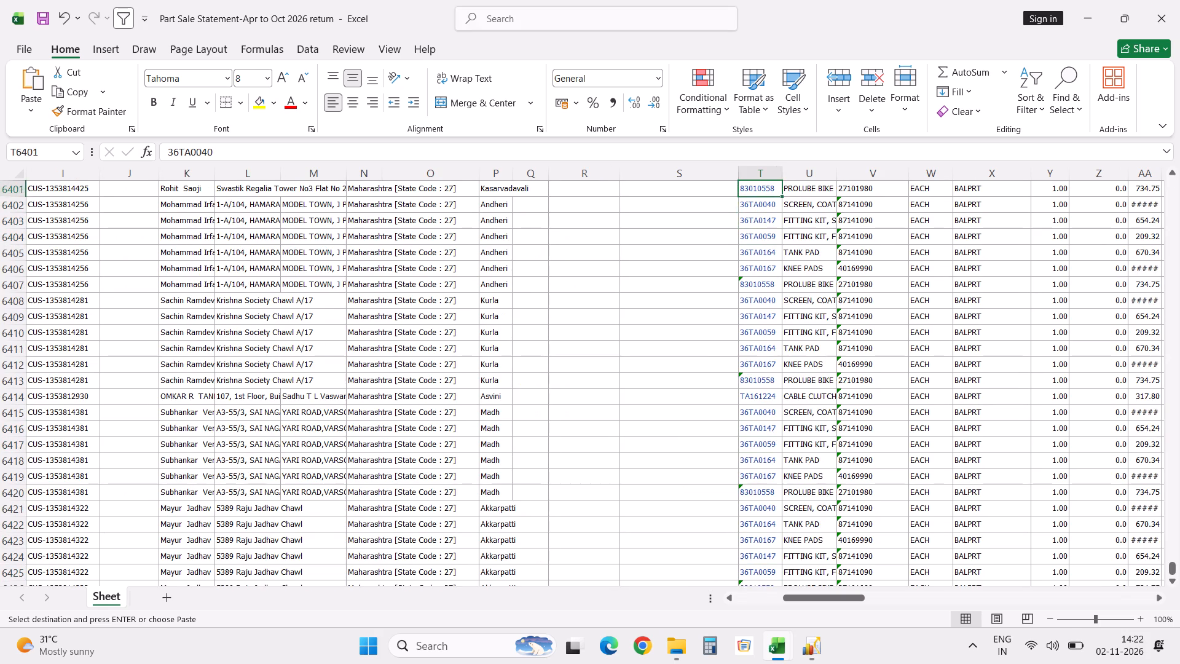
pyautogui.press('Up')
pyautogui.press('Up')
pyautogui.press('Up')
pyautogui.press('Up')
pyautogui.press('Up')
pyautogui.press('Up')
pyautogui.press('Up')
pyautogui.press('Up')
pyautogui.press('Up')
pyautogui.press('Up')
pyautogui.press('Up')
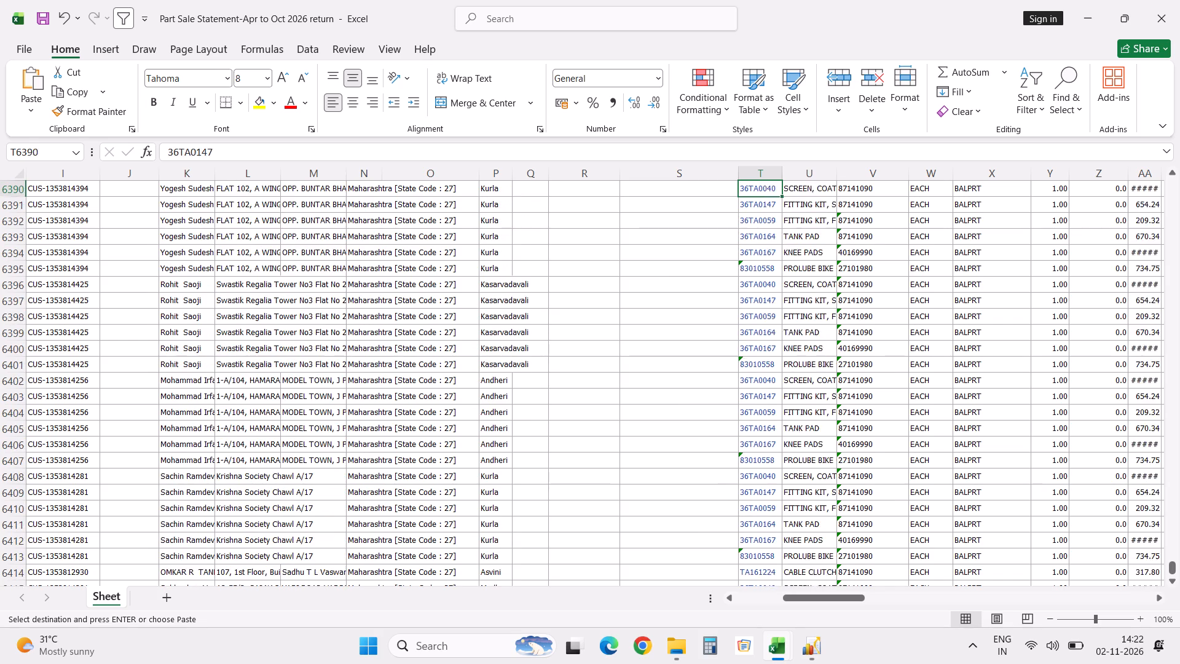
pyautogui.press('Up')
pyautogui.press('Up')
pyautogui.press('Up')
pyautogui.press('Up')
pyautogui.press('Up')
pyautogui.press('Up')
pyautogui.press('Up')
pyautogui.press('Up')
pyautogui.press('Up')
pyautogui.press('Up')
pyautogui.press('Up')
pyautogui.press('Up')
pyautogui.press('Up')
pyautogui.press('Up')
pyautogui.press('Up')
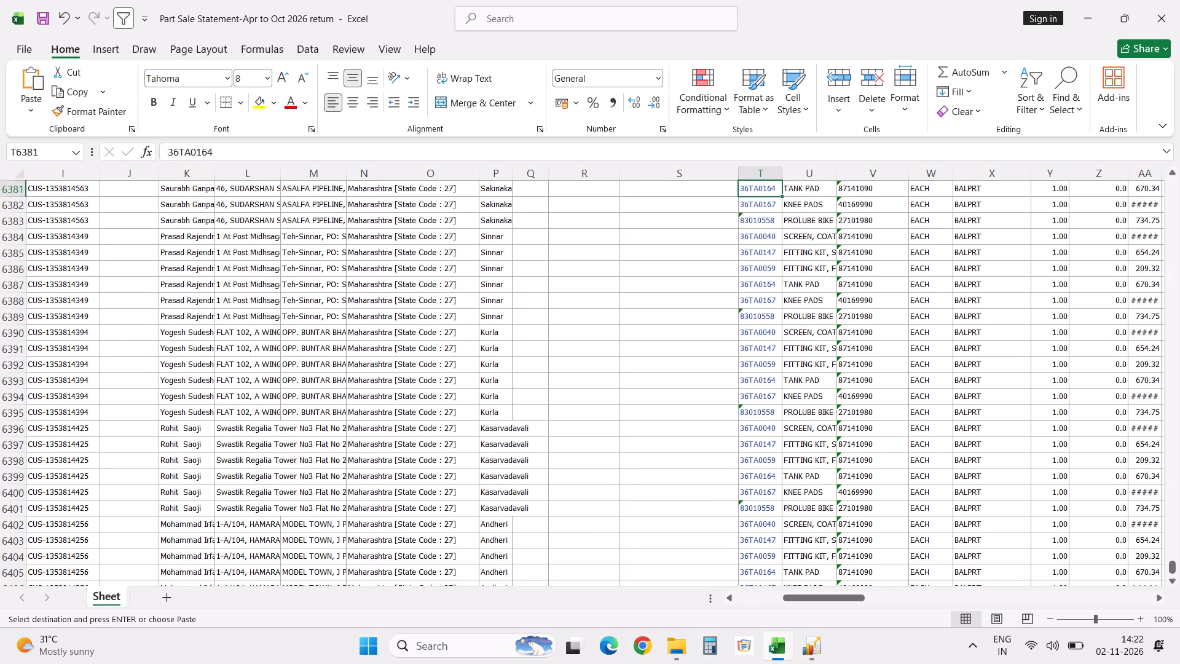
pyautogui.press('Up')
pyautogui.press('Up')
pyautogui.press('Up')
pyautogui.press('Up')
pyautogui.press('Up')
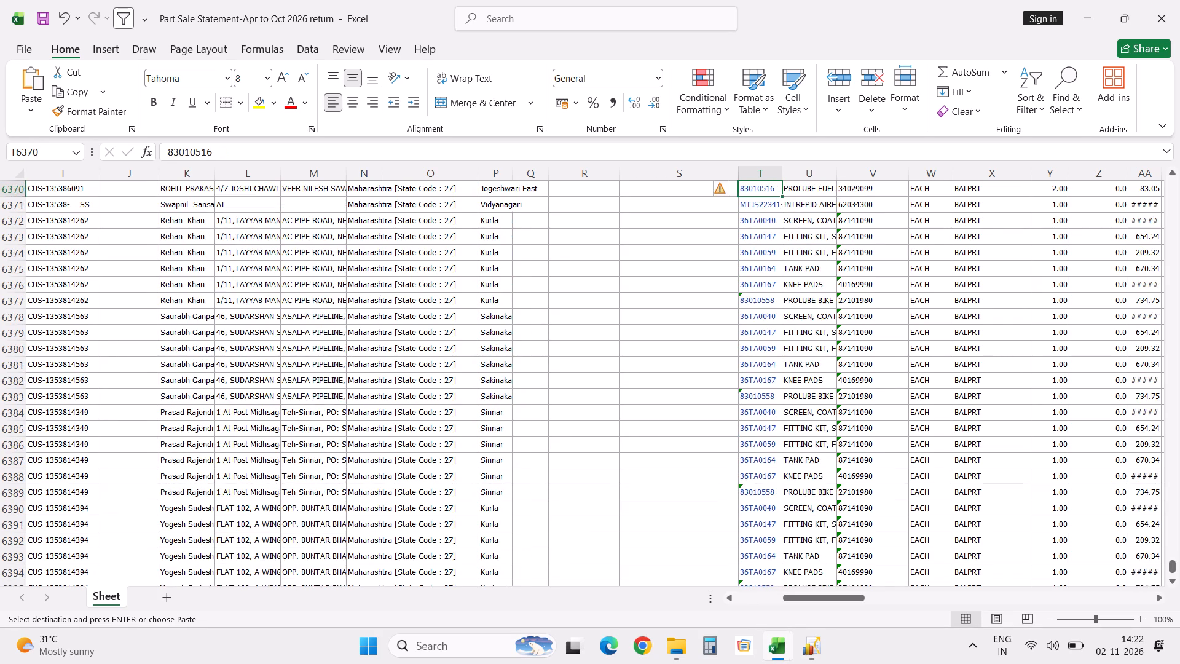
pyautogui.press('Up')
pyautogui.press('Up')
pyautogui.press('Up')
pyautogui.press('Up')
pyautogui.press('Up')
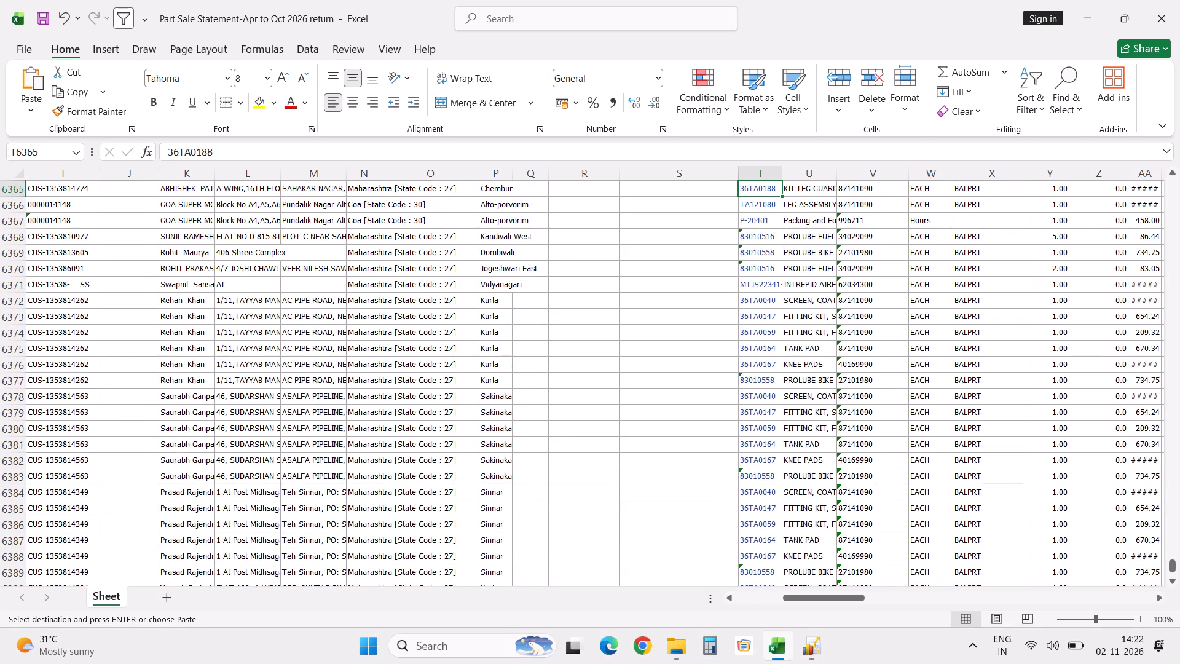
# Copy part number TA121080 from row 6366, find it in the Parts List Nov-2026 workbook and go to its MRP per unit.
pyautogui.press('Down')
pyautogui.hotkey('ctrl', 'c')
pyautogui.hotkey('alt', 'Tab')
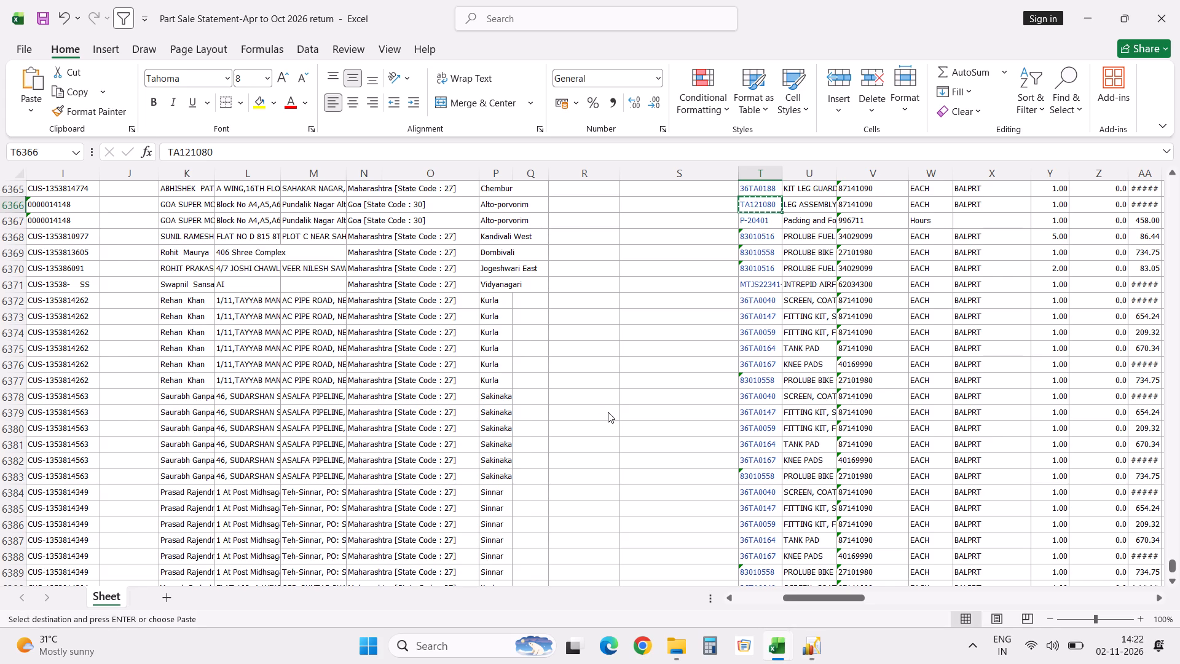
pyautogui.hotkey('ctrl', 'f')
pyautogui.hotkey('ctrl', 'v')
pyautogui.press('Return')
pyautogui.press('Escape')
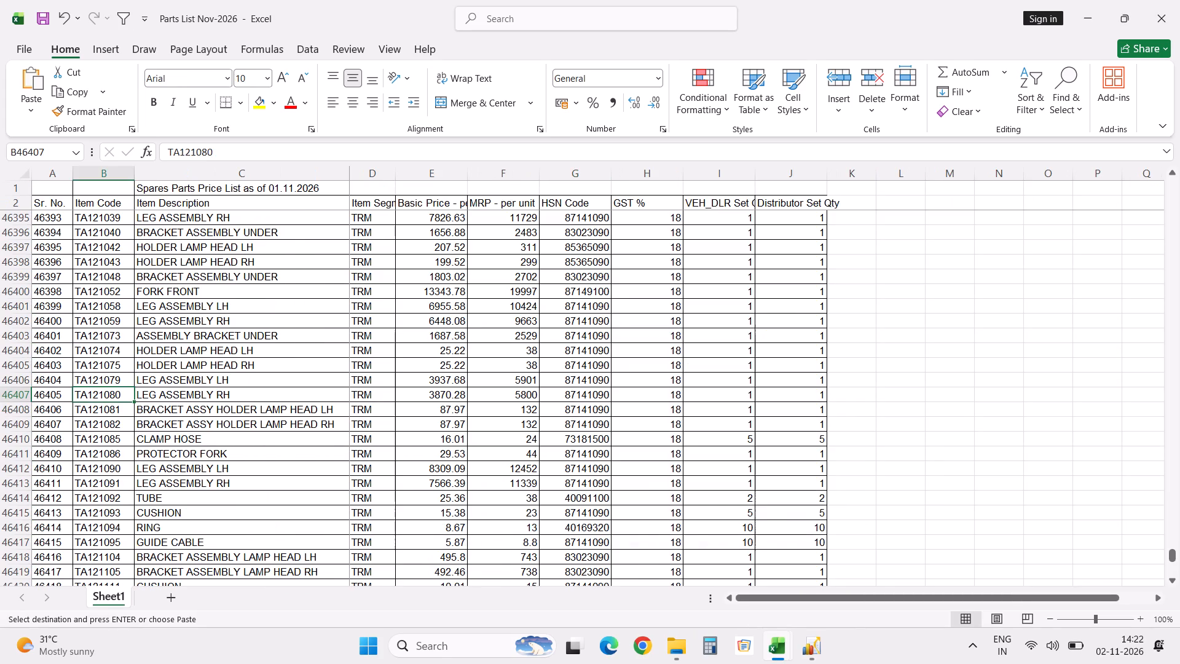
pyautogui.press('Tab')
pyautogui.press('Tab')
pyautogui.press('Tab')
pyautogui.press('Tab')
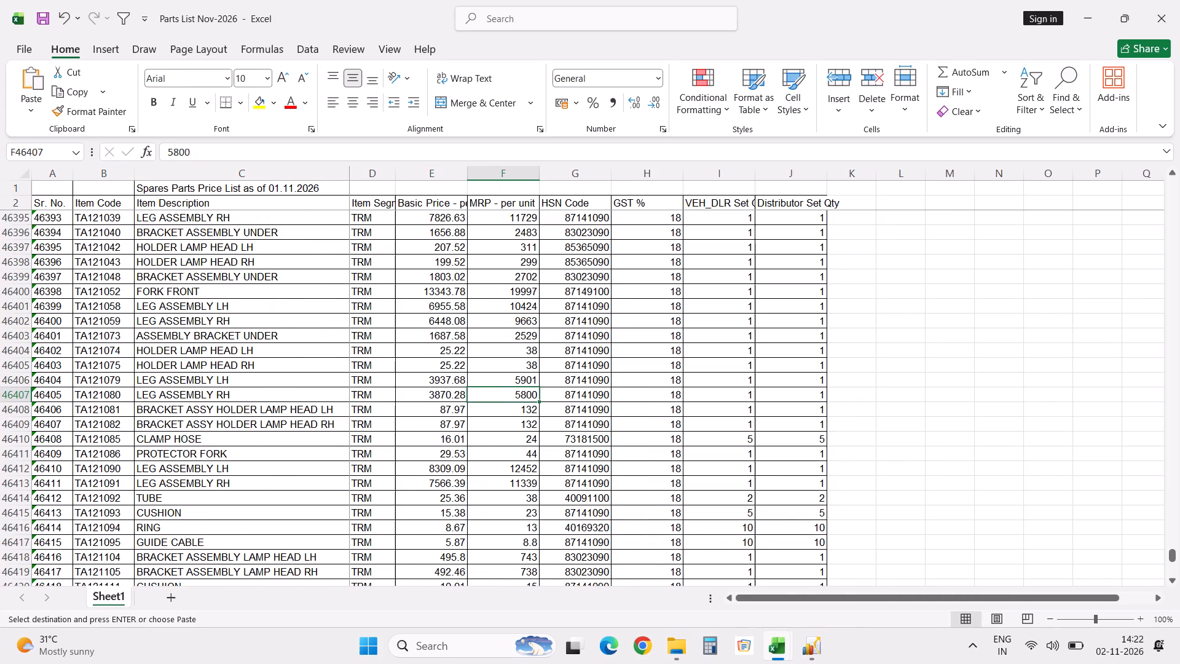
# Switch back to the return statement and examine row 6366 from its part number across the quantity, price and discount columns to Remarks.
pyautogui.hotkey('alt', 'Tab')
pyautogui.press('Right')
pyautogui.press('Right')
pyautogui.press('Right')
pyautogui.press('Right')
pyautogui.press('Right')
pyautogui.press('Right')
pyautogui.press('Right')
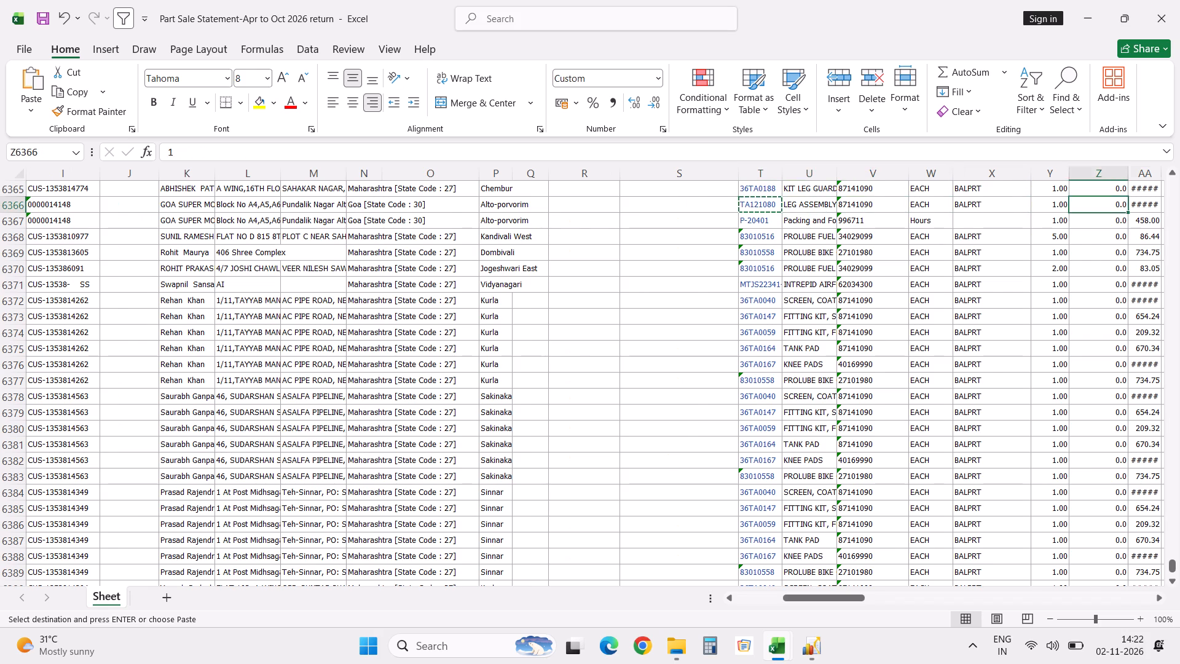
pyautogui.press('Right')
pyautogui.press('Right')
pyautogui.press('Right')
pyautogui.press('Right')
pyautogui.press('Right')
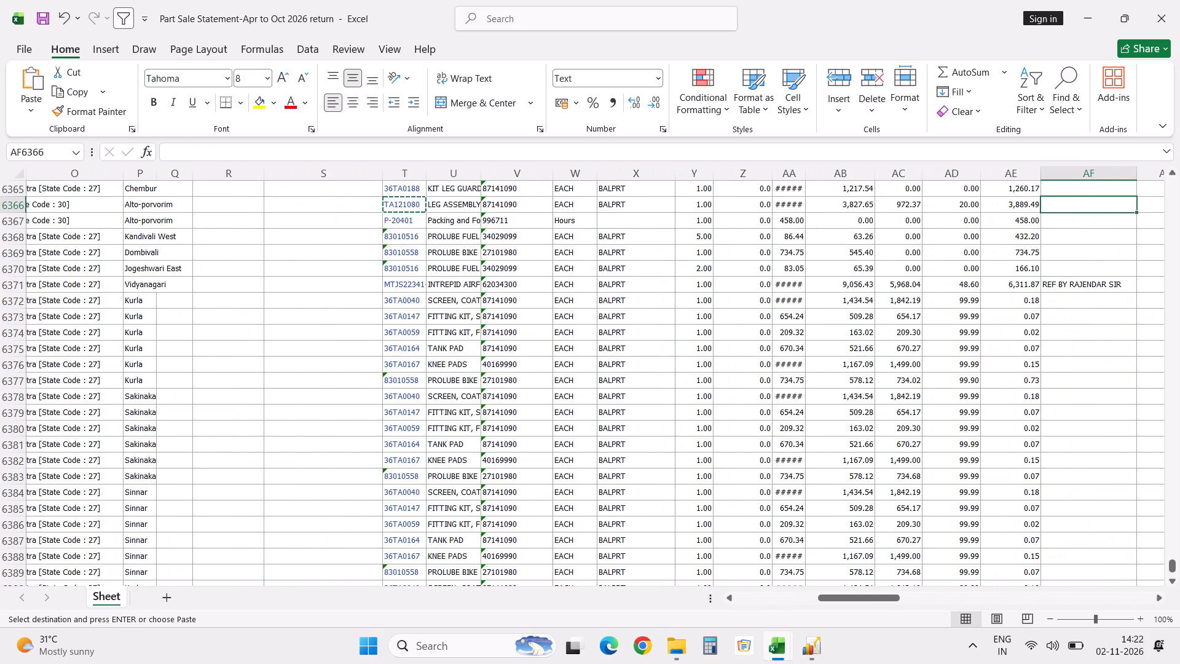
# Freeze the header row of the return statement so the column names stay in view above the data.
pyautogui.hotkey('ctrl', 'Up')
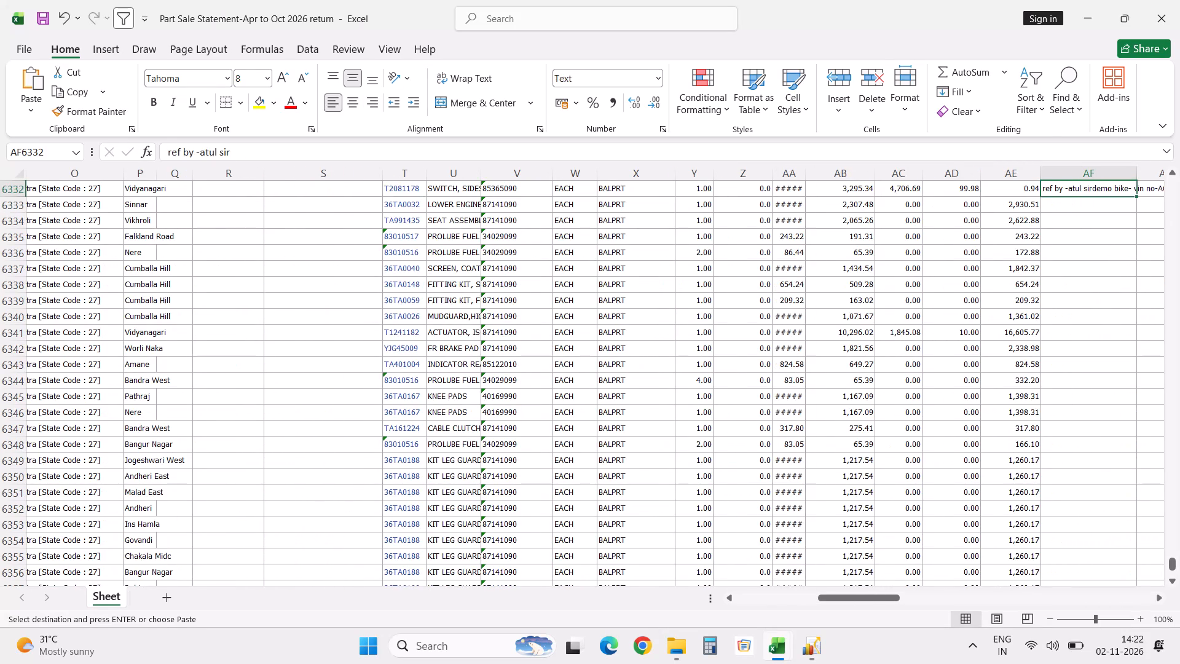
pyautogui.press('Left')
pyautogui.hotkey('ctrl', 'Up')
pyautogui.hotkey('ctrl', 'Left')
pyautogui.hotkey('ctrl', 'Left')
pyautogui.hotkey('ctrl', 'Left')
pyautogui.hotkey('ctrl', 'Left')
pyautogui.hotkey('ctrl', 'Left')
pyautogui.hotkey('ctrl', 'Left')
pyautogui.hotkey('ctrl', 'Left')
pyautogui.hotkey('ctrl', 'Left')
pyautogui.hotkey('ctrl', 'Left')
pyautogui.hotkey('ctrl', 'Left')
pyautogui.hotkey('ctrl', 'Left')
pyautogui.hotkey('ctrl', 'Left')
pyautogui.hotkey('ctrl', 'Left')
pyautogui.hotkey('ctrl', 'Left')
pyautogui.hotkey('ctrl', 'Left')
pyautogui.hotkey('ctrl', 'Left')
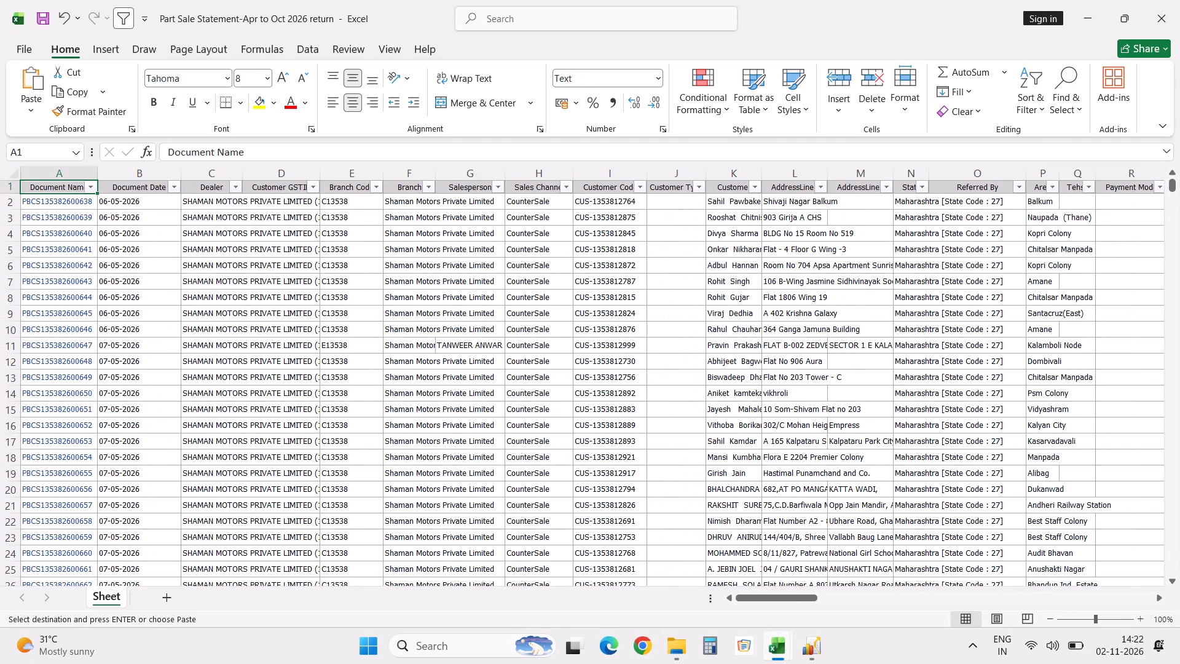
pyautogui.click(18, 202)
pyautogui.hotkey('alt', 'w')
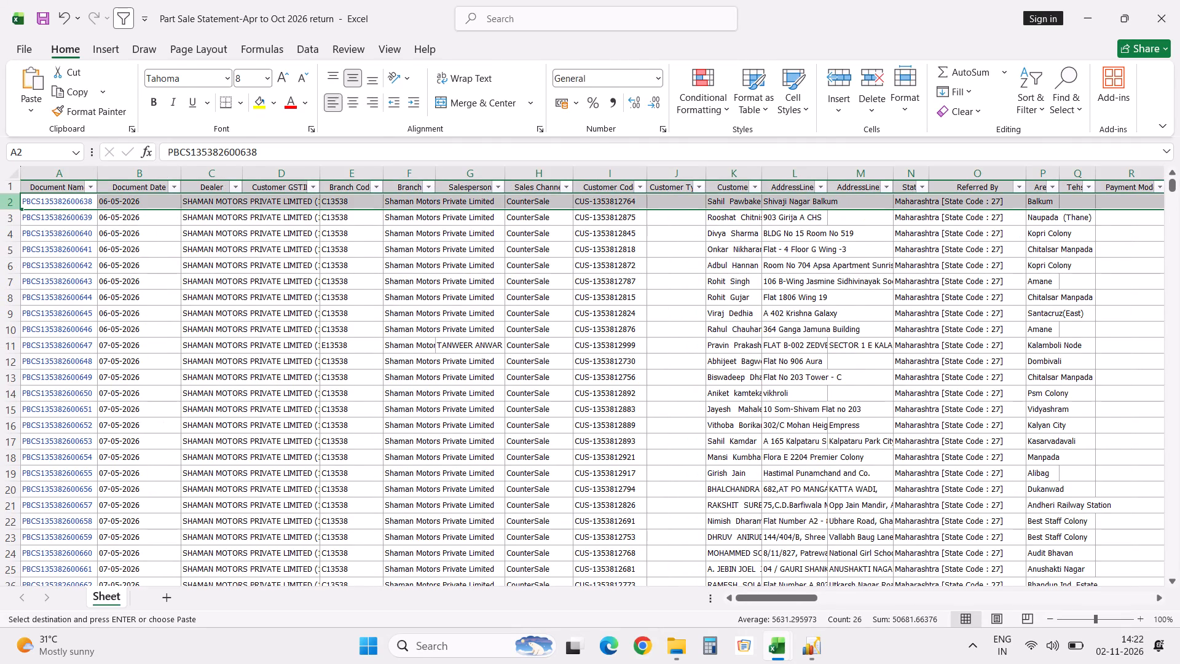
pyautogui.write('ff')
pyautogui.click(390, 408)
# Find part number TA121080 in the return statement and check its purchase cost, discount and net amount under the column headings.
pyautogui.hotkey('ctrl', 'f')
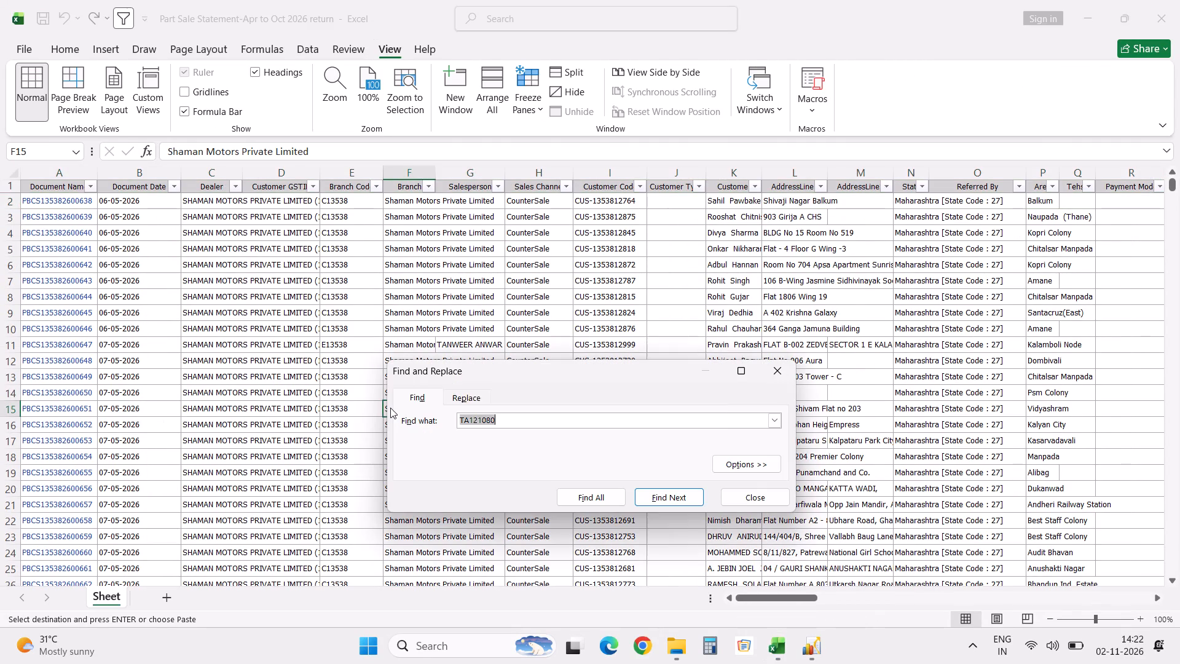
pyautogui.press('Return')
pyautogui.press('Escape')
pyautogui.press('Right')
pyautogui.press('Right')
pyautogui.press('Right')
pyautogui.press('Right')
pyautogui.press('Right')
pyautogui.press('Right')
pyautogui.press('Right')
pyautogui.press('Right')
pyautogui.press('Right')
pyautogui.press('Right')
pyautogui.press('Right')
pyautogui.press('Right')
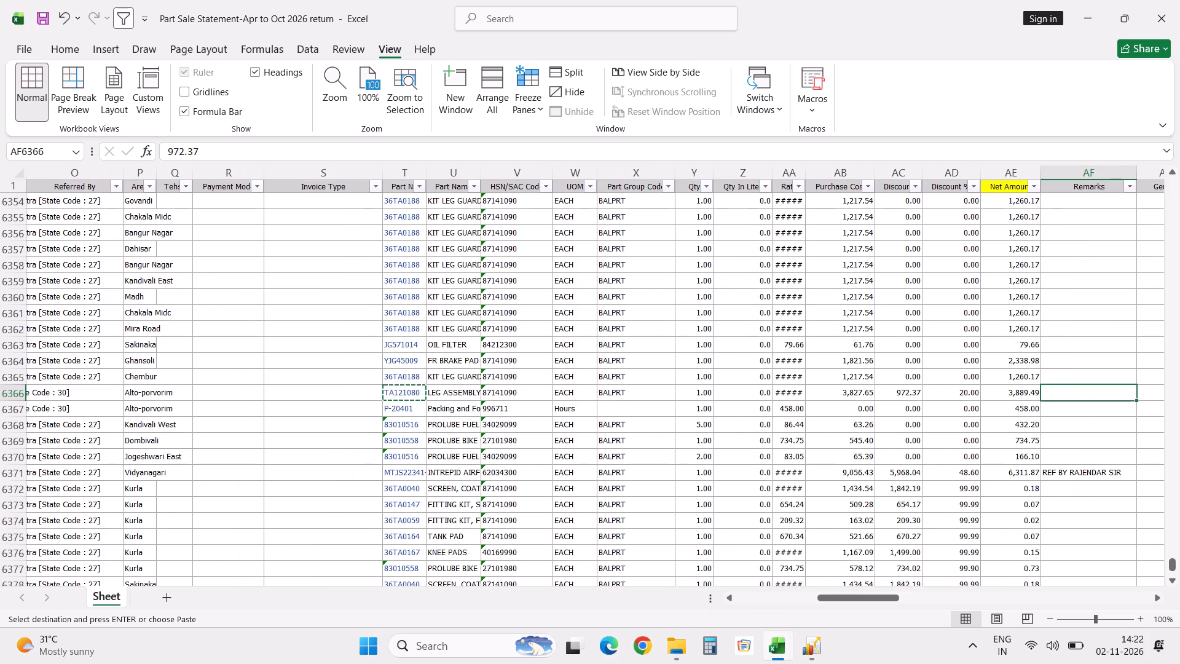
pyautogui.press('Left')
pyautogui.press('Left')
pyautogui.press('Left')
pyautogui.press('Left')
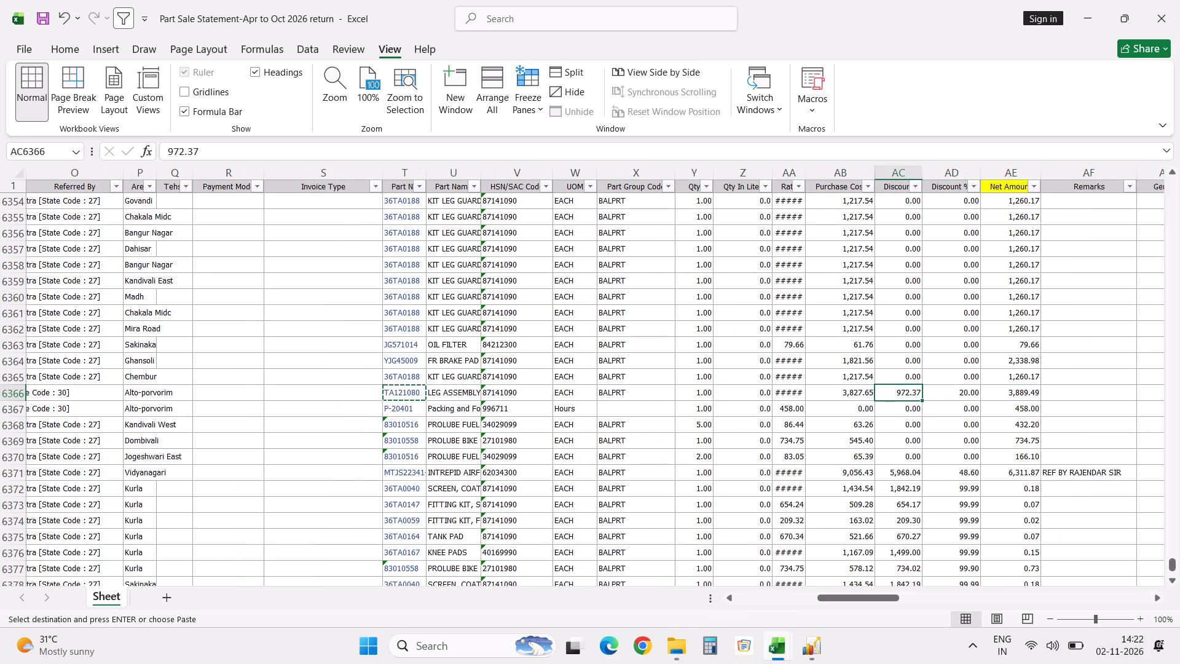
# Copy part number JG571014 from row 6363, find it in the Parts List Nov-2026 workbook and check its MRP per unit.
pyautogui.press('Left')
pyautogui.press('Left')
pyautogui.press('Left')
pyautogui.press('Left')
pyautogui.press('Left')
pyautogui.press('Left')
pyautogui.press('Left')
pyautogui.press('Up')
pyautogui.press('Up')
pyautogui.press('Up')
pyautogui.press('Up')
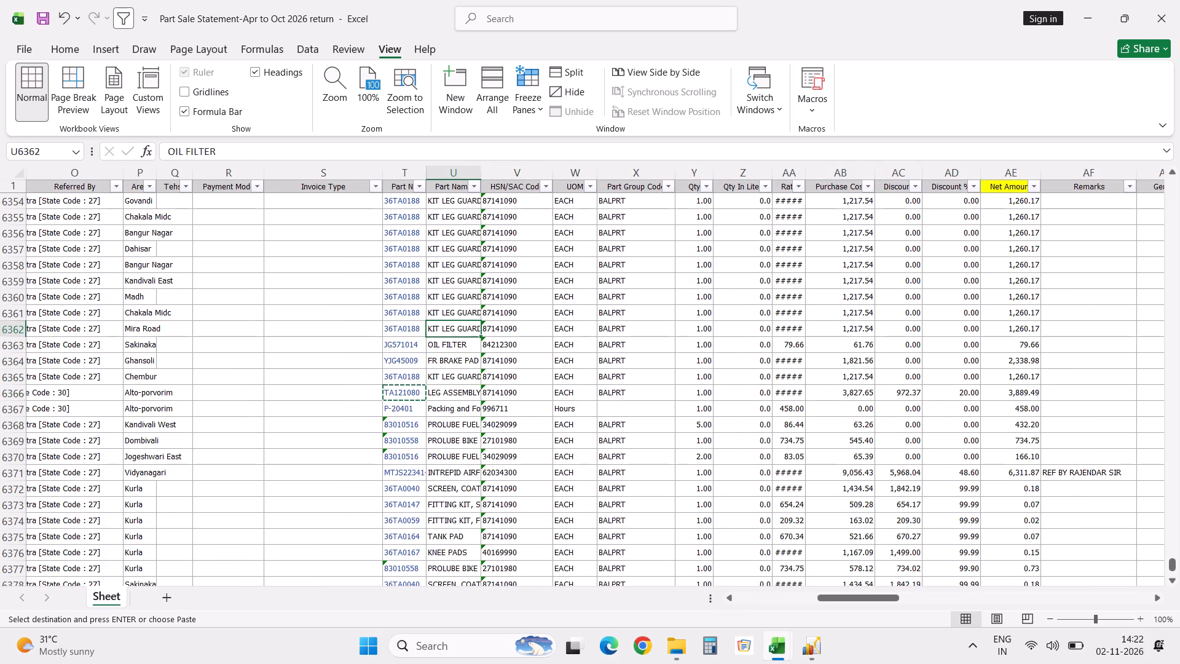
pyautogui.press('Down')
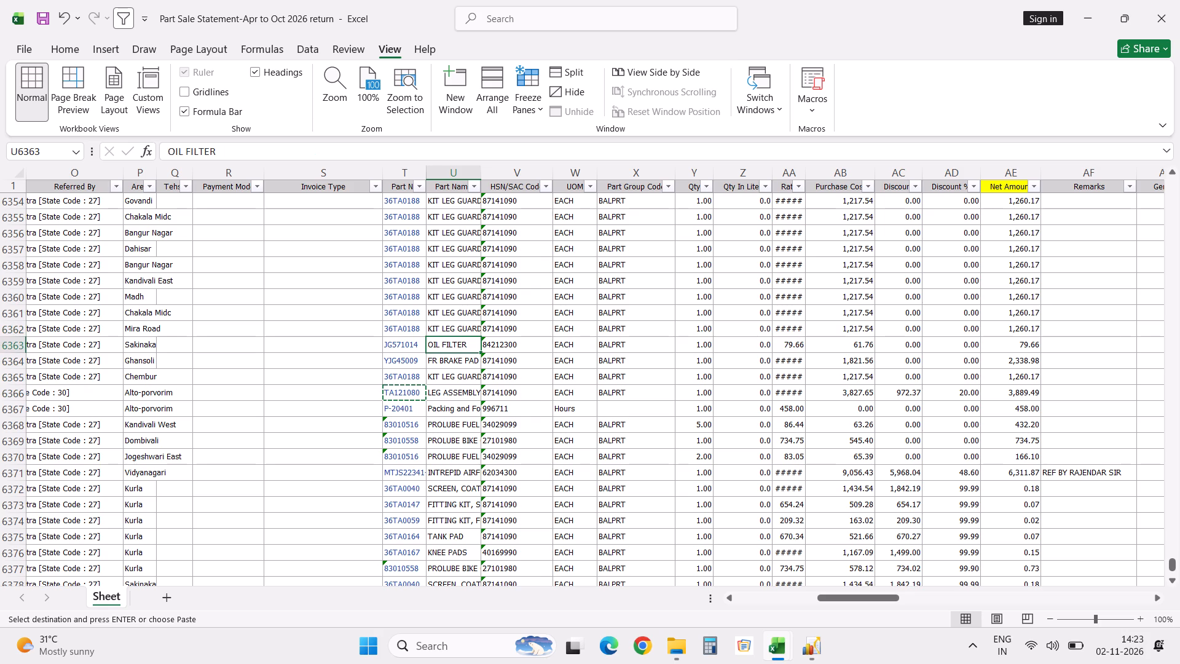
pyautogui.press('Left')
pyautogui.hotkey('ctrl', 'c')
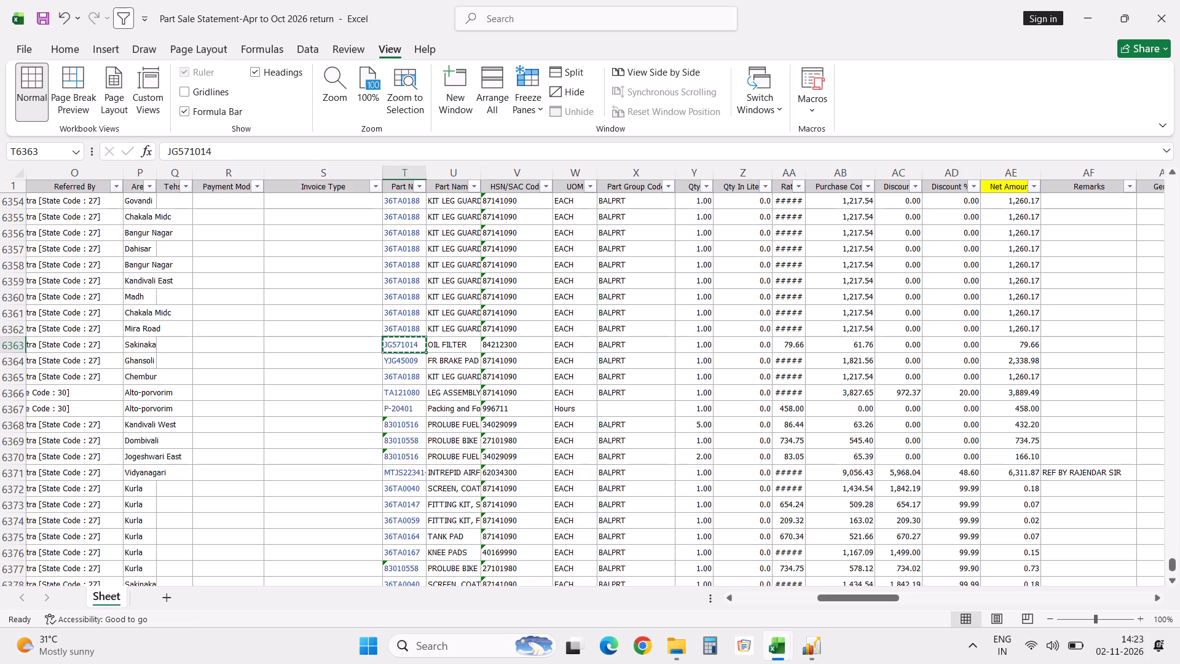
pyautogui.hotkey('alt', 'Tab')
pyautogui.hotkey('ctrl', 'f')
pyautogui.hotkey('ctrl', 'v')
pyautogui.press('Return')
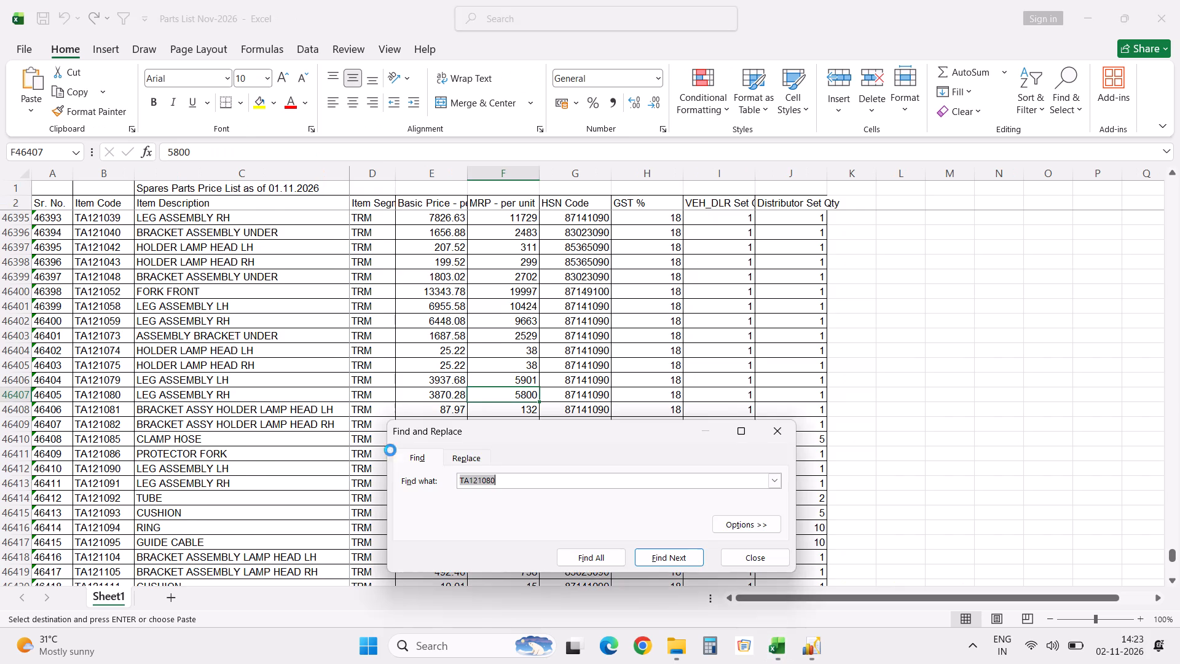
pyautogui.press('Escape')
pyautogui.press('Right')
pyautogui.press('Right')
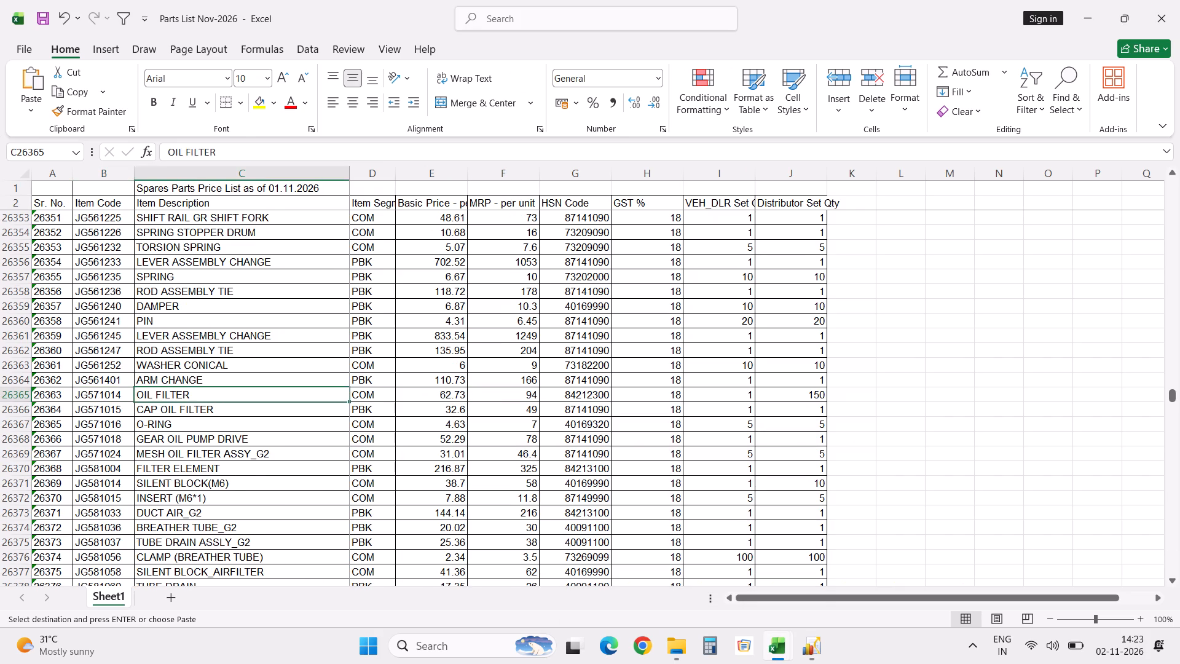
pyautogui.press('Right')
pyautogui.press('Right')
pyautogui.press('Right')
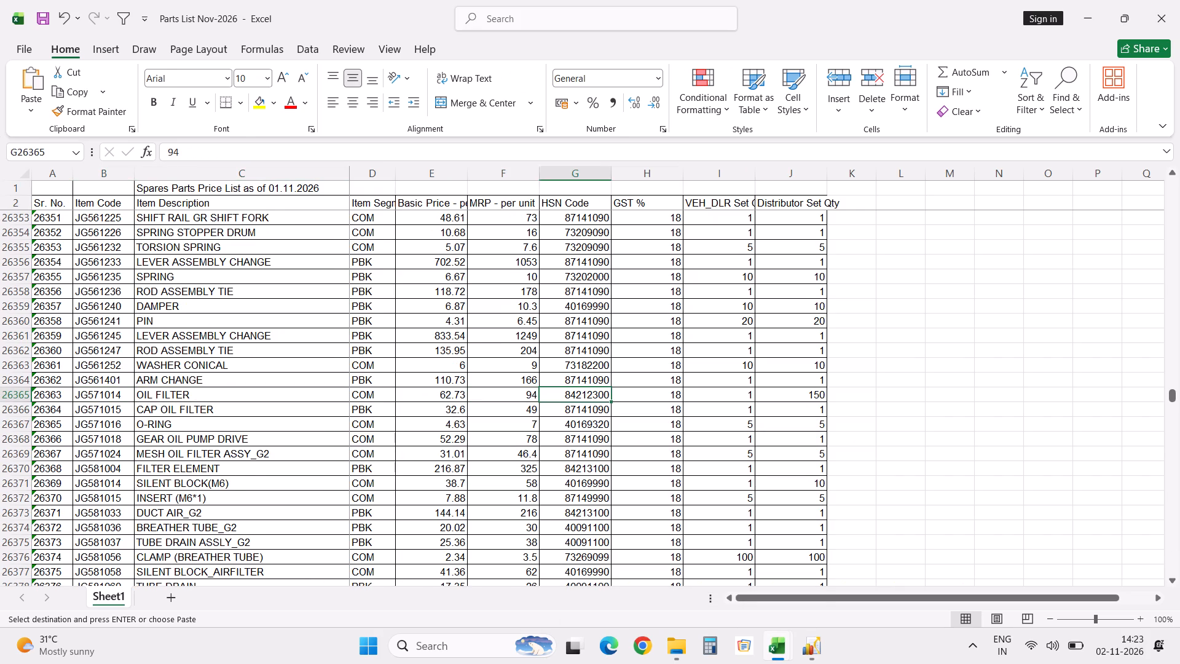
# Calculate the oil filter's price without GST beside its row by dividing its MRP per unit by 1.18.
pyautogui.press('Right')
pyautogui.press('Right')
pyautogui.press('Right')
pyautogui.press('Right')
pyautogui.press('=')
pyautogui.press('Left')
pyautogui.press('Left')
pyautogui.press('Left')
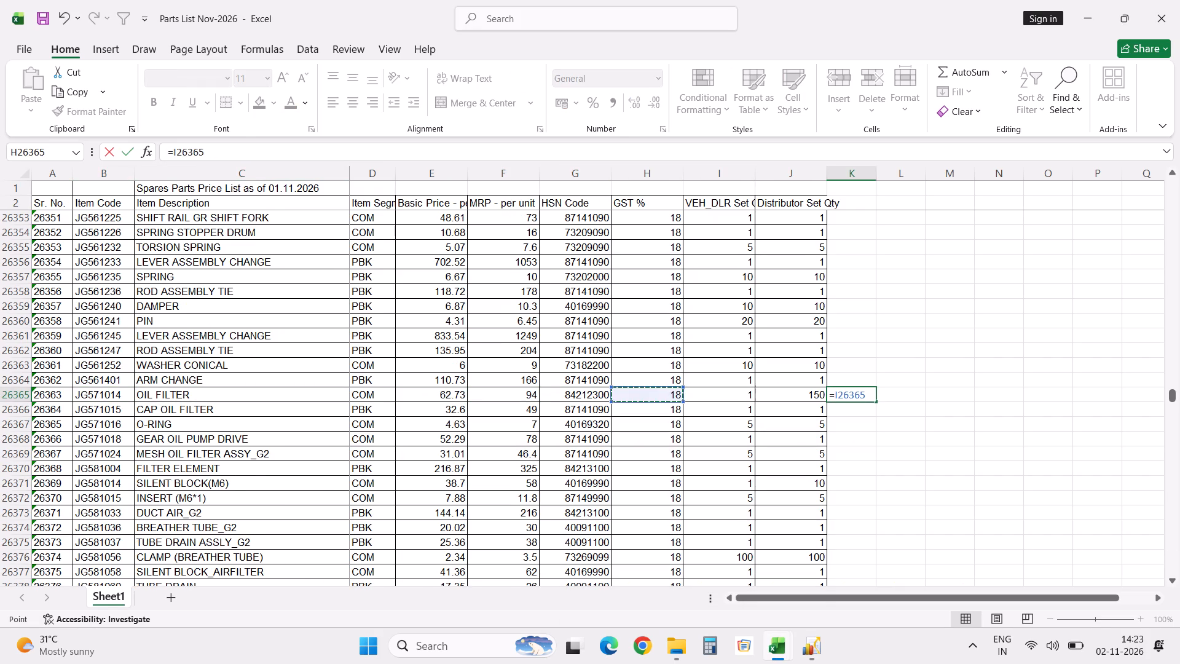
pyautogui.press('Left')
pyautogui.press('Left')
pyautogui.write('/1.18')
pyautogui.press('Return')
# Switch back to the return statement, fill the entire Net Amount column yellow down to the last data row and save the workbook.
pyautogui.hotkey('alt', 'Tab')
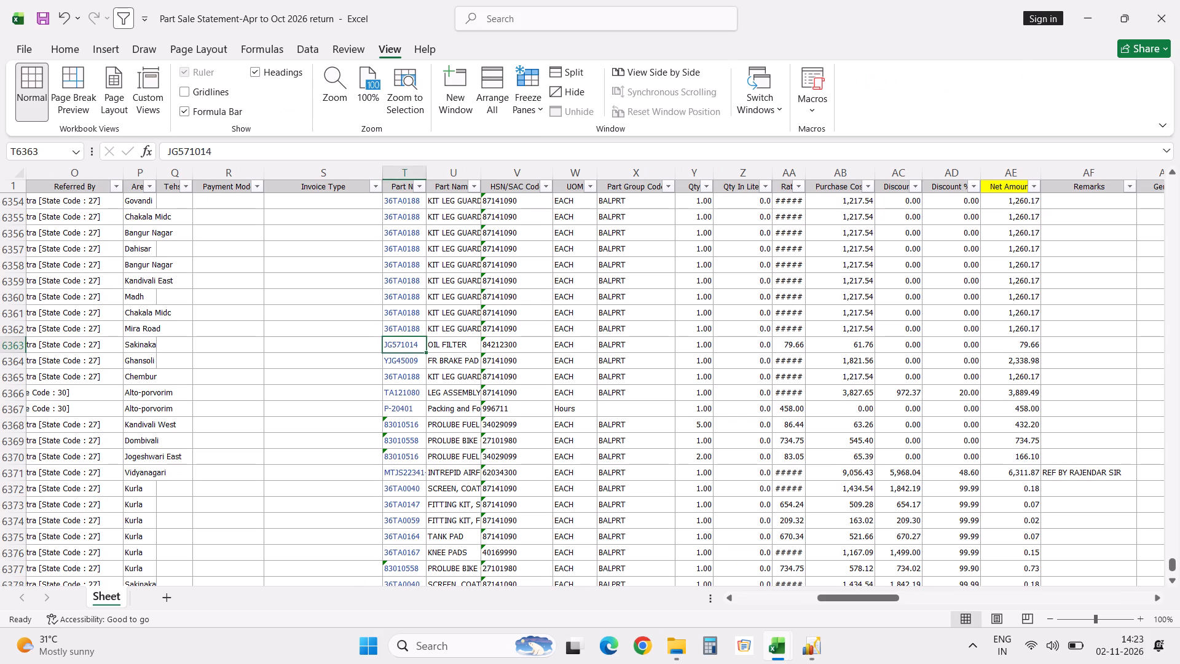
pyautogui.click(986, 187)
pyautogui.hotkey('ctrl', 'shift', 'Down')
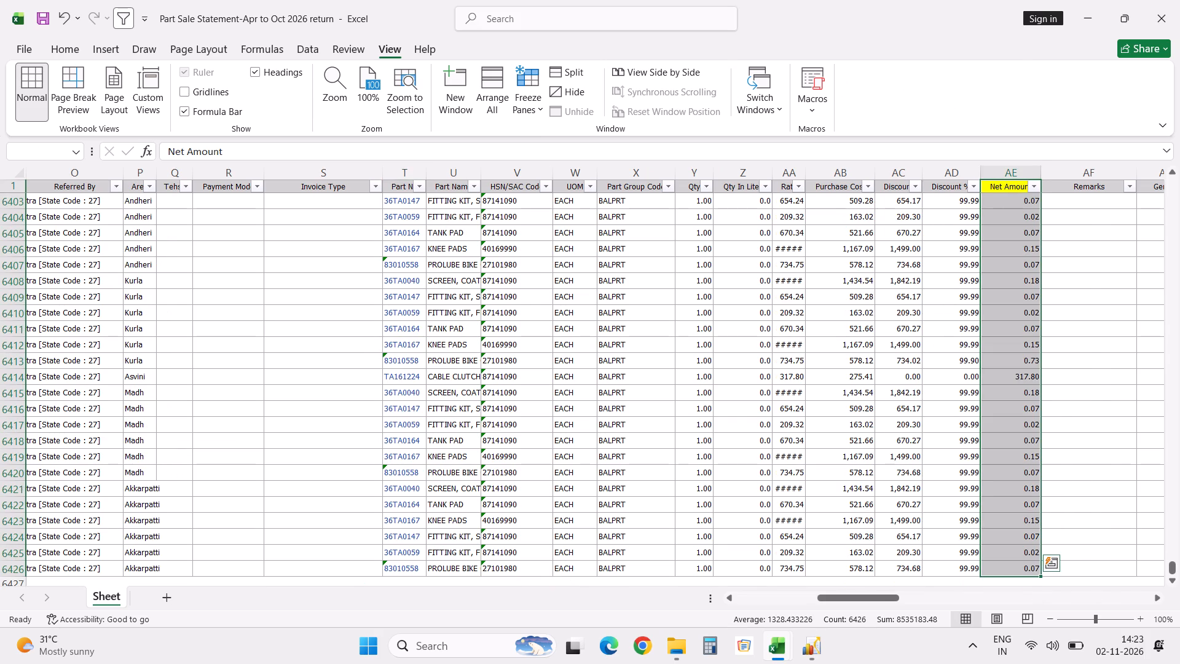
pyautogui.click(64, 50)
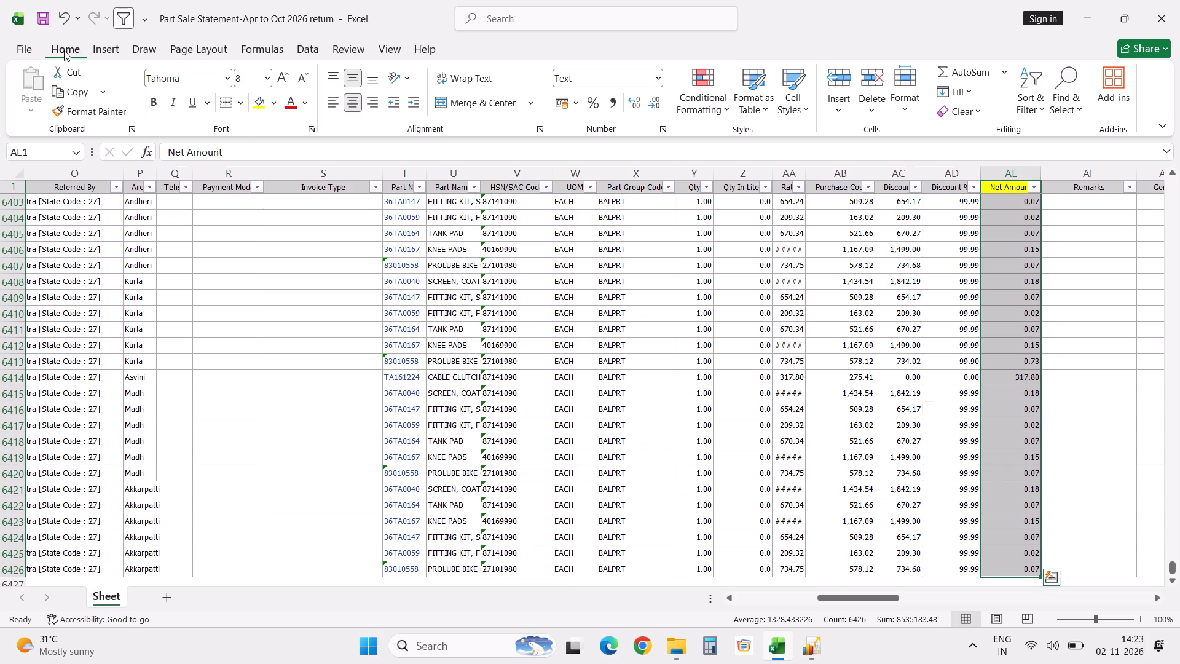
pyautogui.click(265, 108)
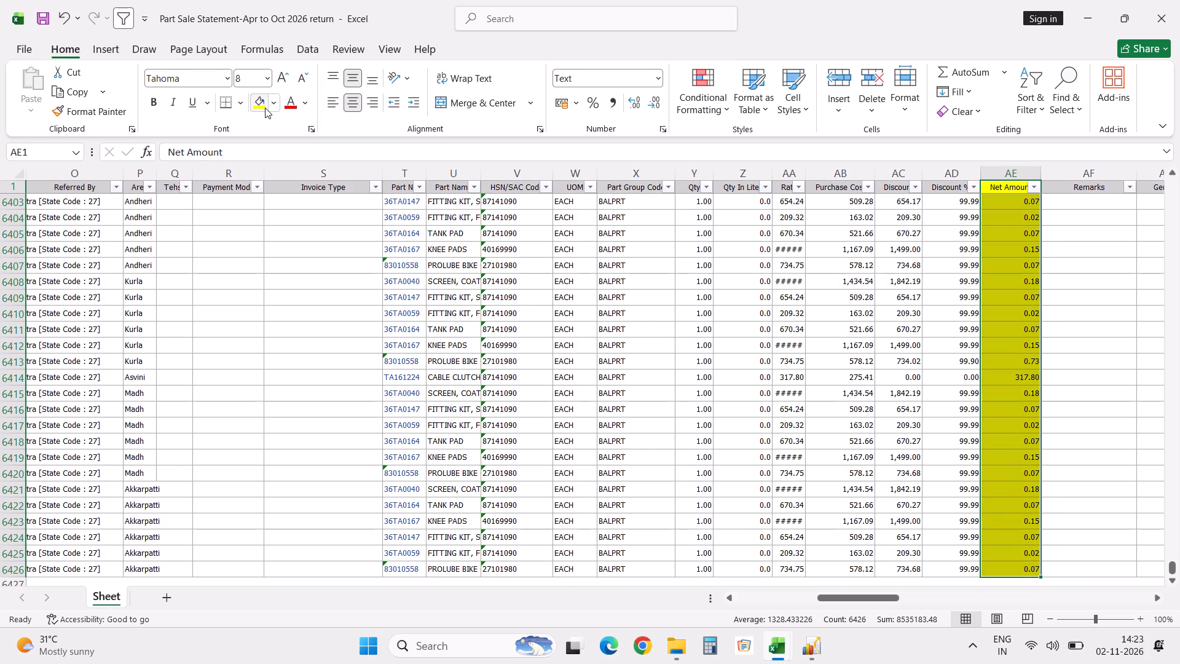
pyautogui.press('Up')
pyautogui.press('Down')
pyautogui.hotkey('ctrl', 's')
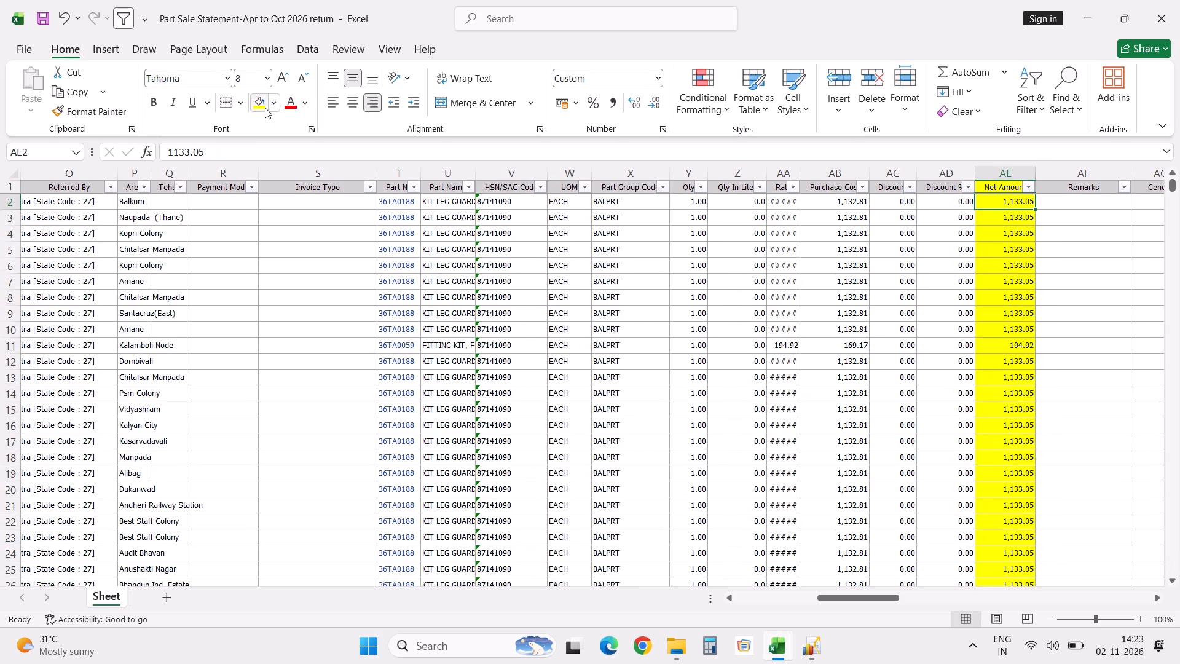
# Close the return statement, Parts List Nov-2026, Stock Cattegory _Sep'24 and Service Invoice Statement-Oct-2026 workbooks.
pyautogui.click(1159, 12)
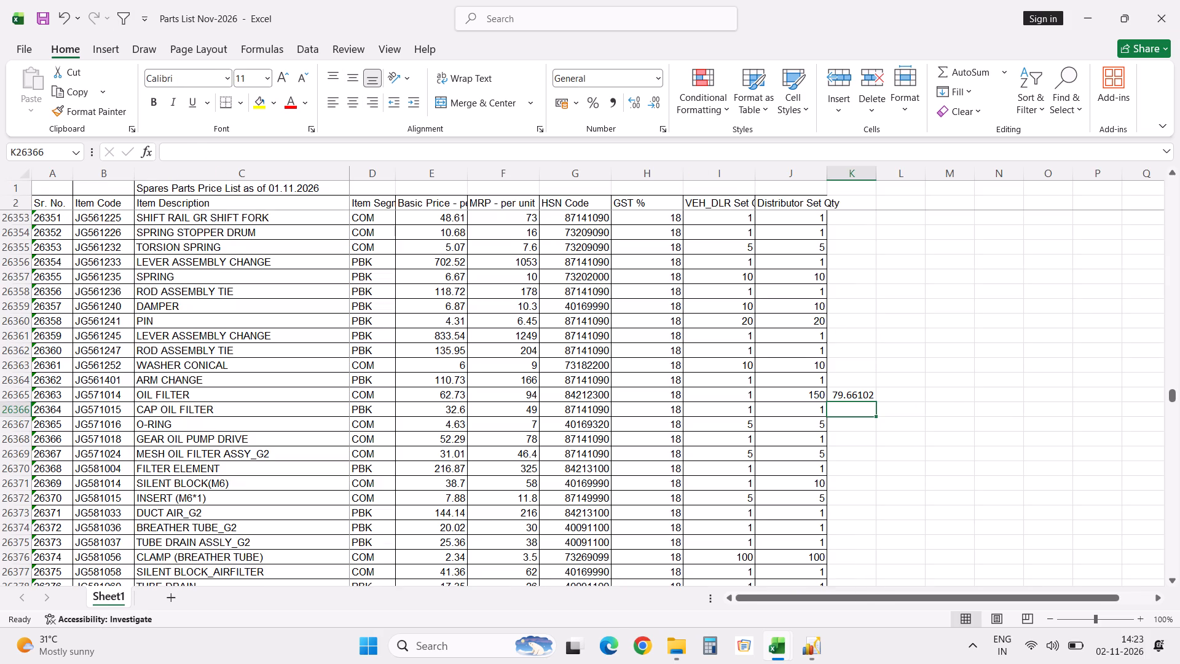
pyautogui.click(1162, 27)
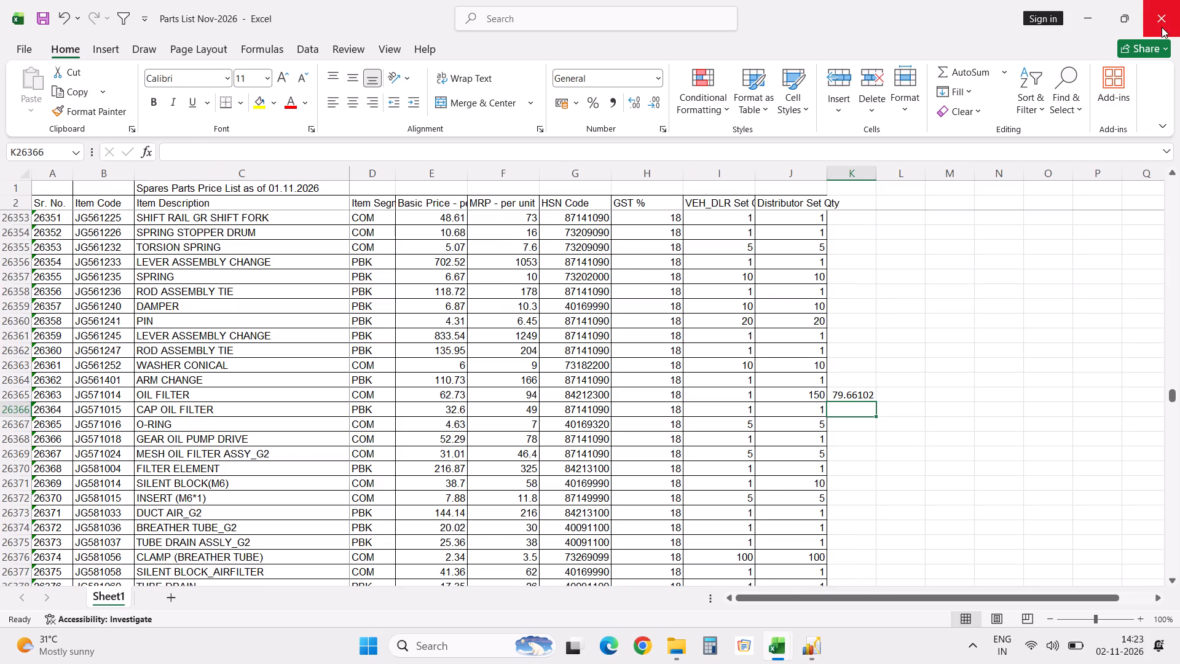
pyautogui.click(673, 347)
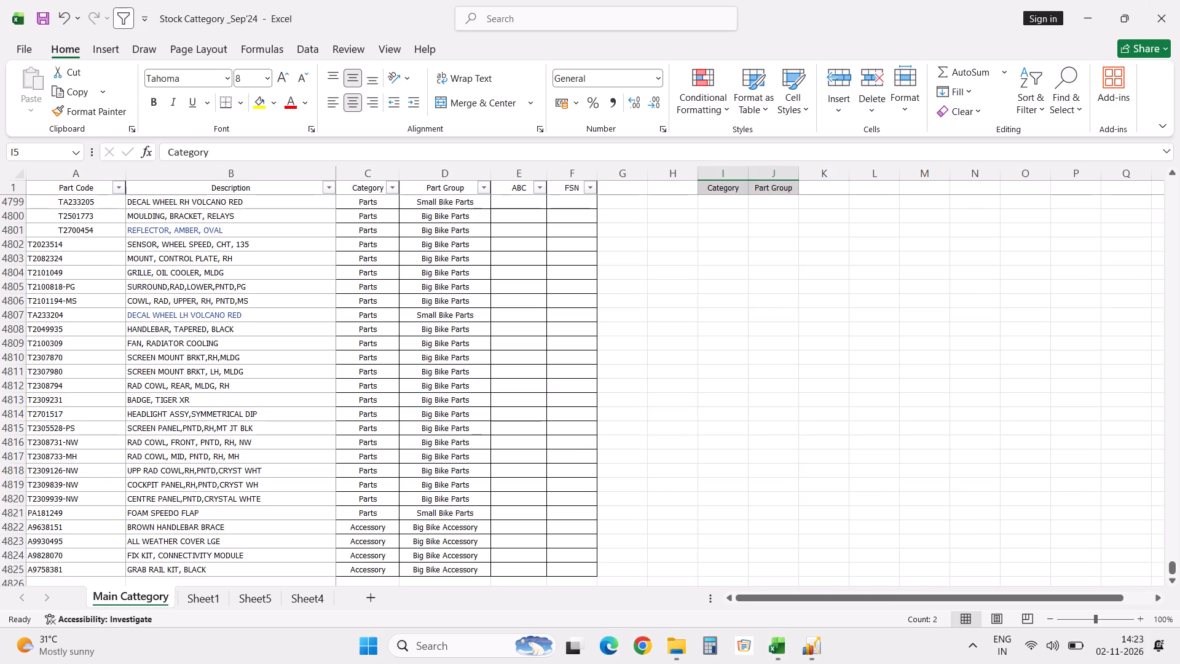
pyautogui.click(1155, 23)
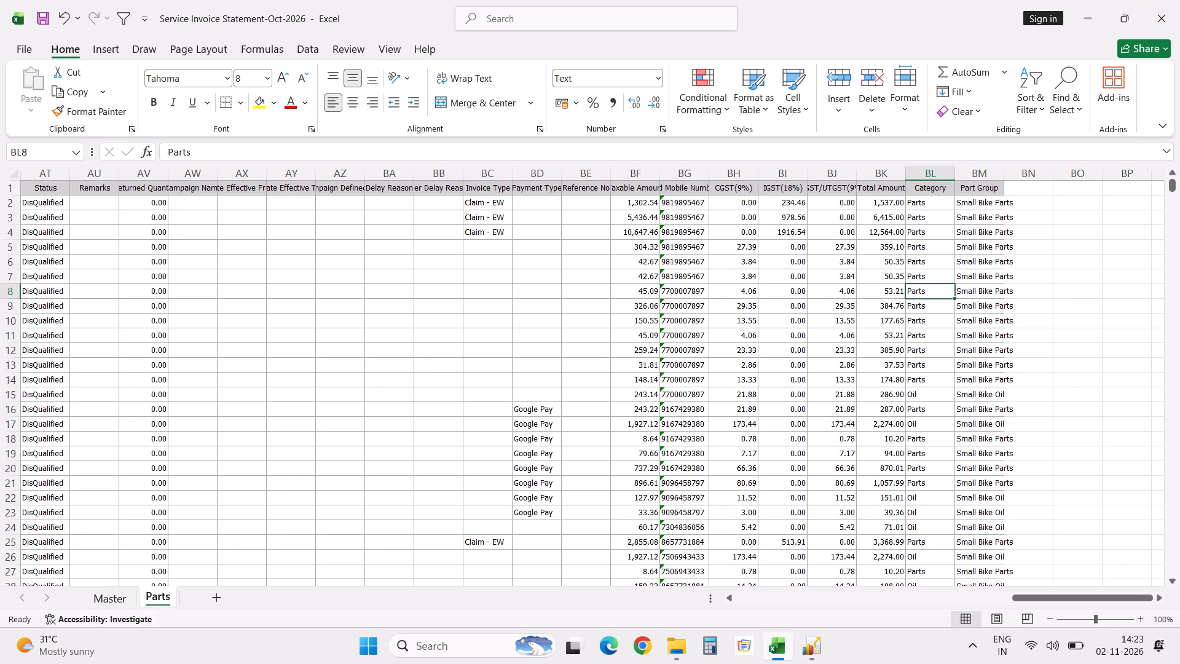
pyautogui.click(1170, 17)
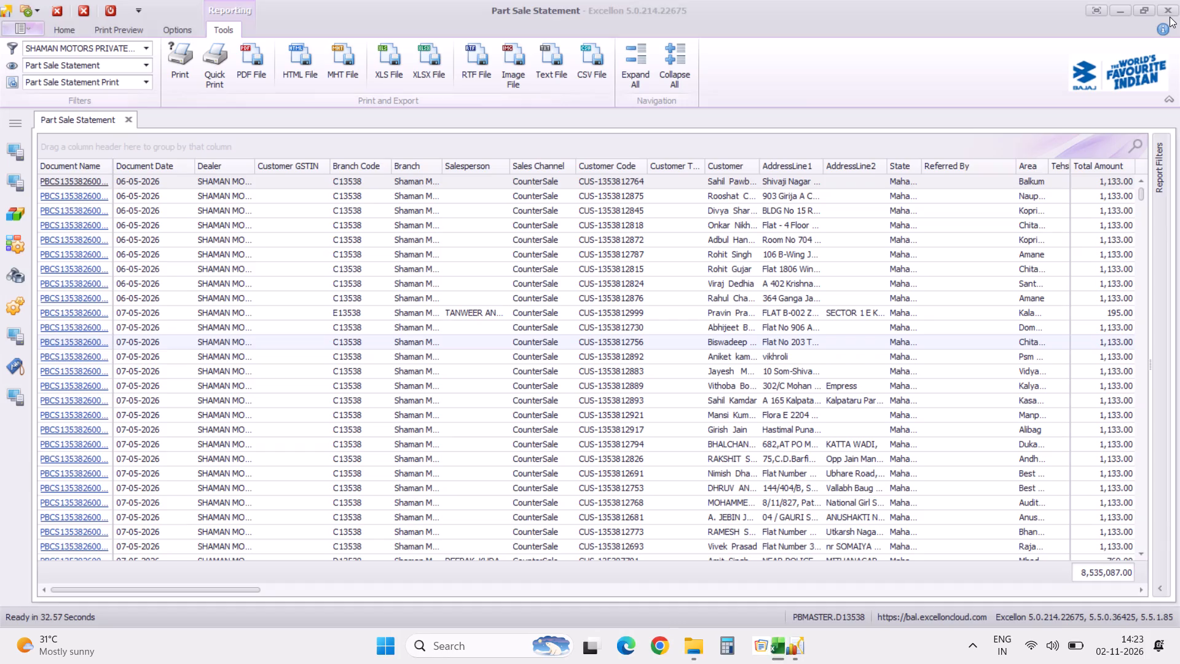
# Close the Part Sale Statement report in Excellon and collapse the Spare Parts module.
pyautogui.click(130, 122)
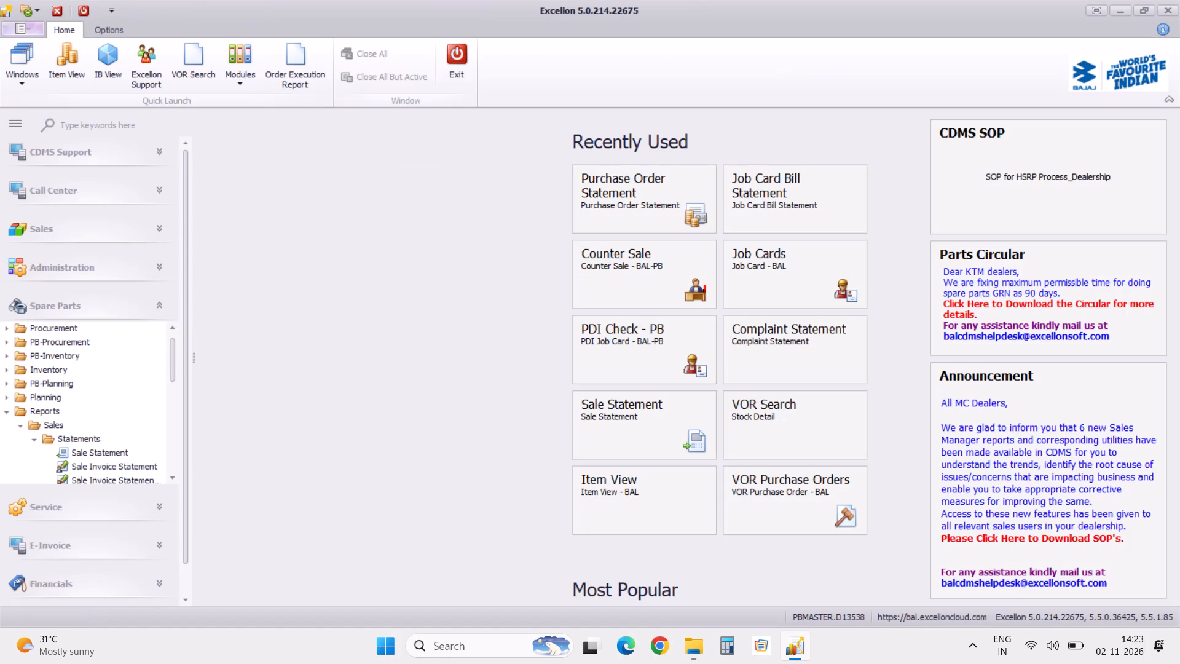
pyautogui.click(162, 309)
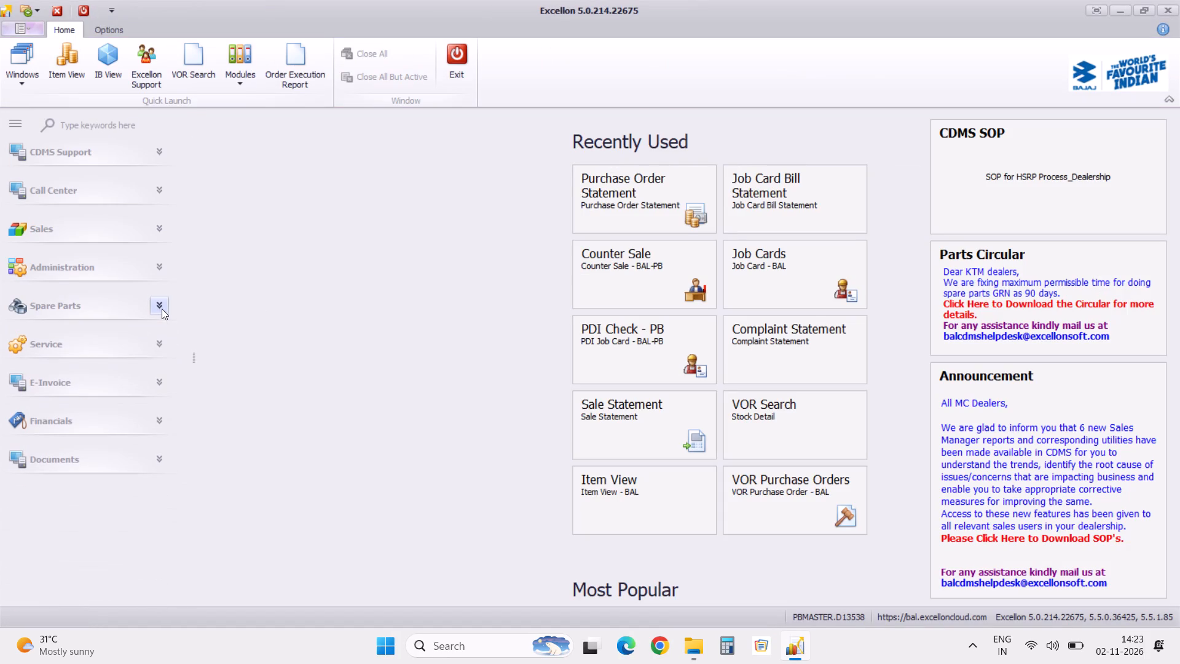
# Switch to the Funds Statement folder, widen the Name column and delete the file Part Sale Statement-Apr to Oct 2026.
pyautogui.click(692, 647)
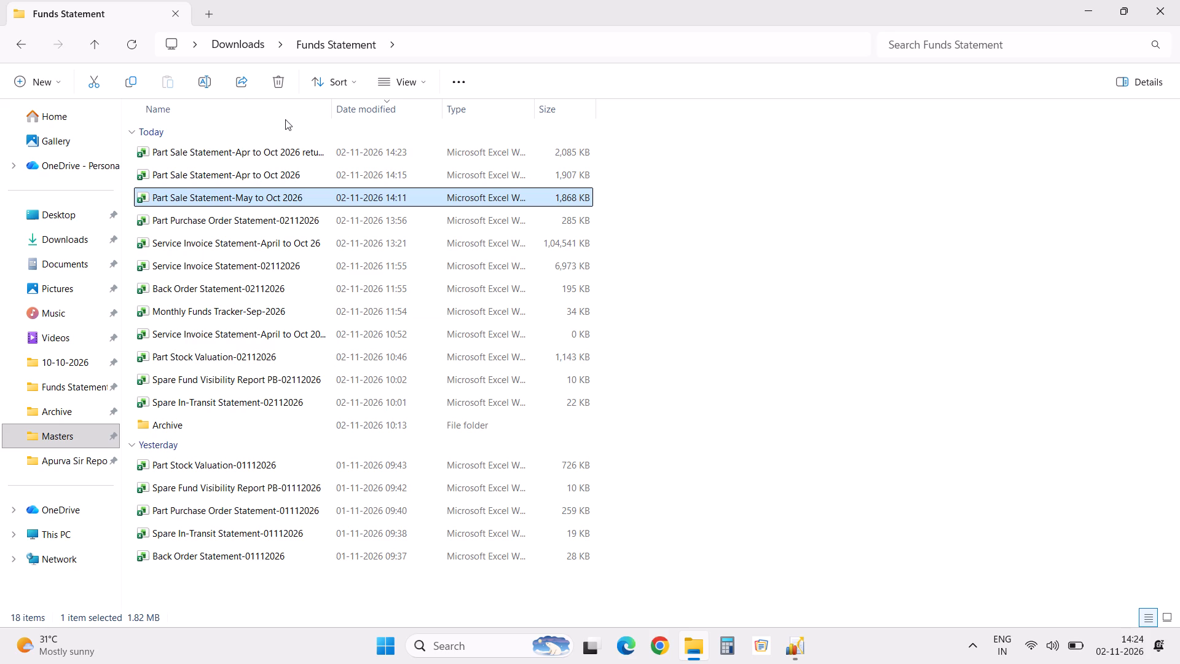
pyautogui.moveTo(332, 110); pyautogui.dragTo(439, 114)
pyautogui.click(309, 176)
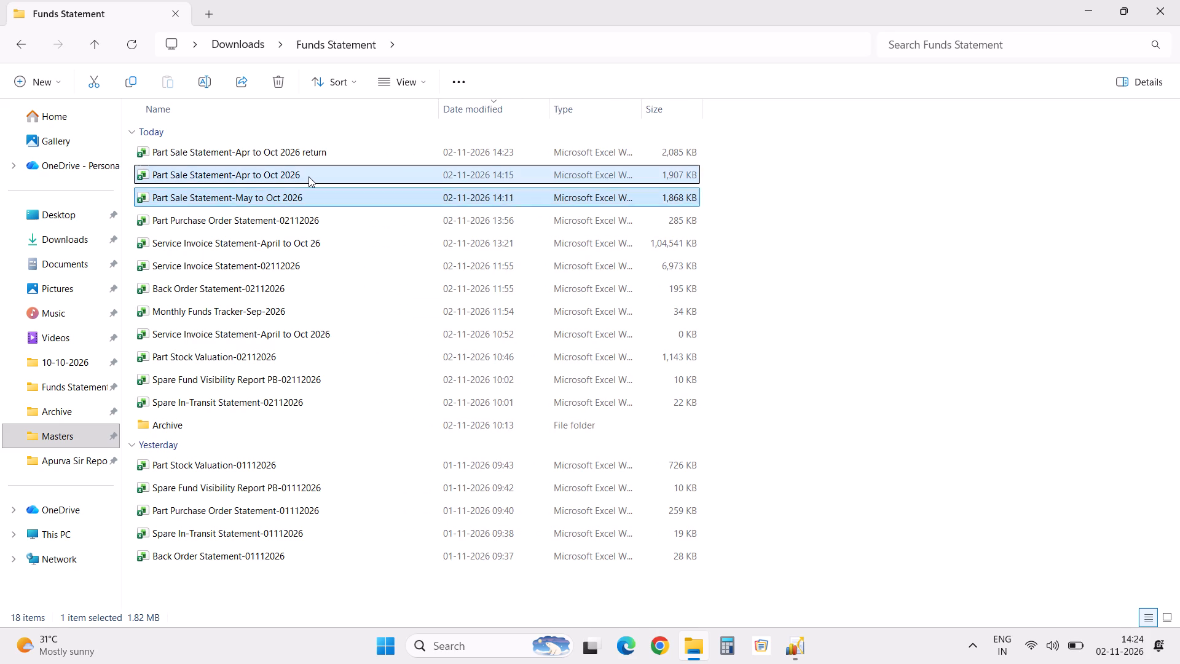
pyautogui.press('Delete')
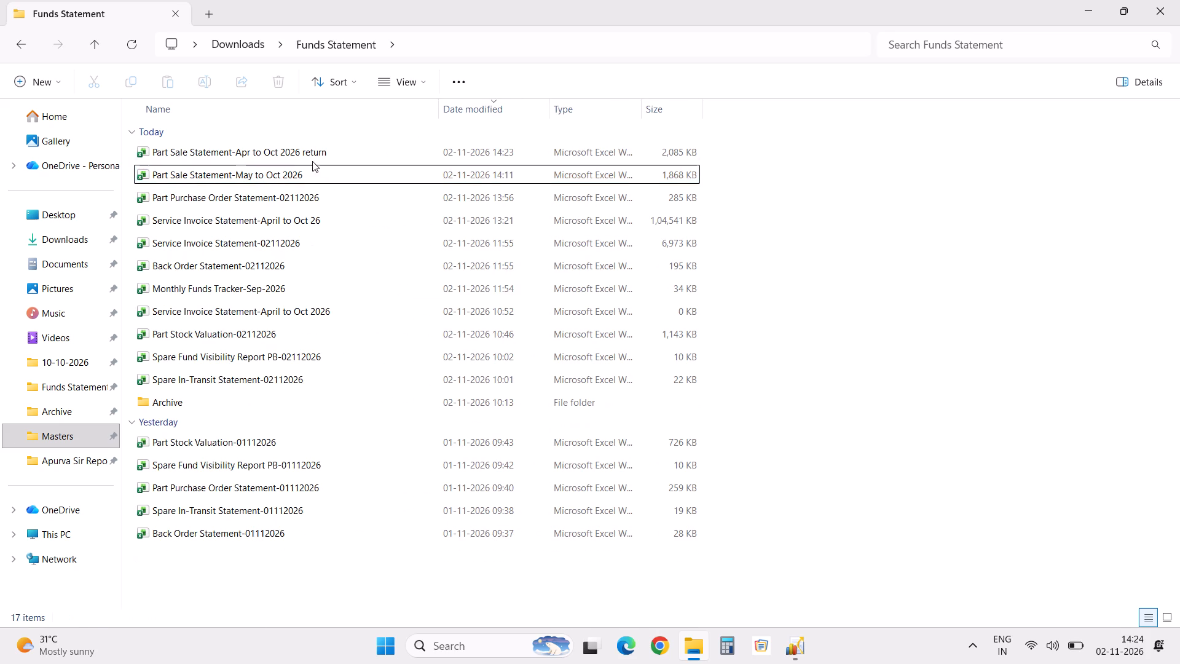
# Rename the Part Sale Statement return file as Part Sale Statement-Apr to Oct 2026.
pyautogui.click(314, 155)
pyautogui.press('F2')
pyautogui.press('Right')
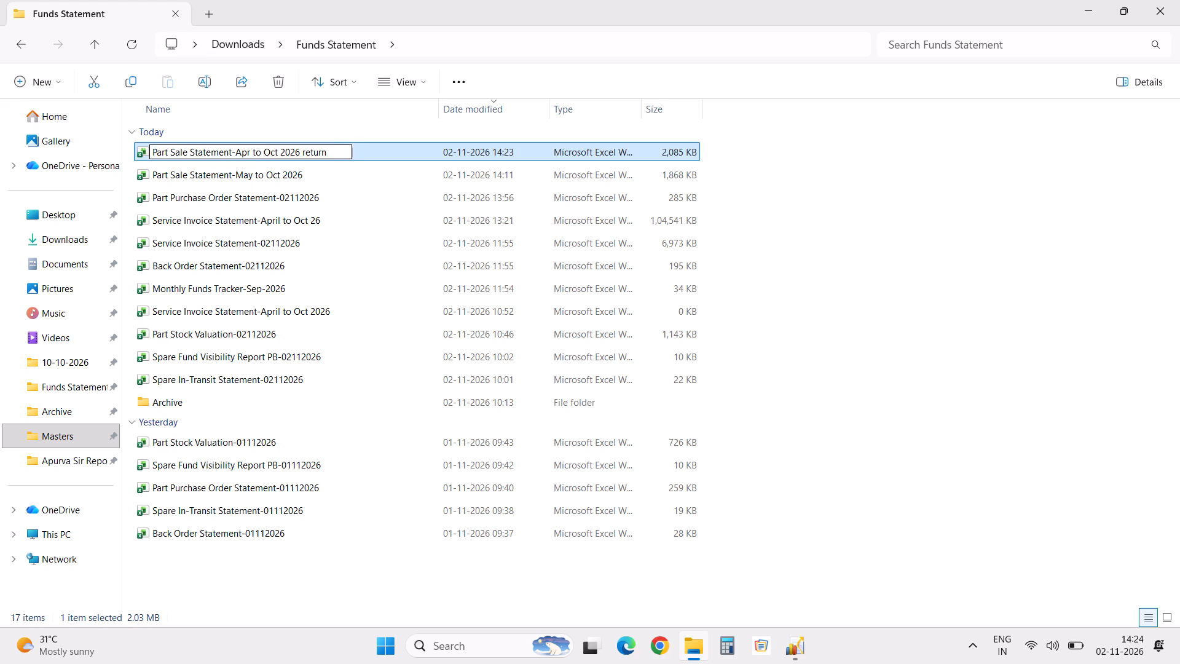
pyautogui.press('BackSpace')
pyautogui.press('BackSpace')
pyautogui.press('BackSpace')
pyautogui.press('BackSpace')
pyautogui.press('BackSpace')
pyautogui.press('BackSpace')
pyautogui.press('BackSpace')
pyautogui.click(816, 328)
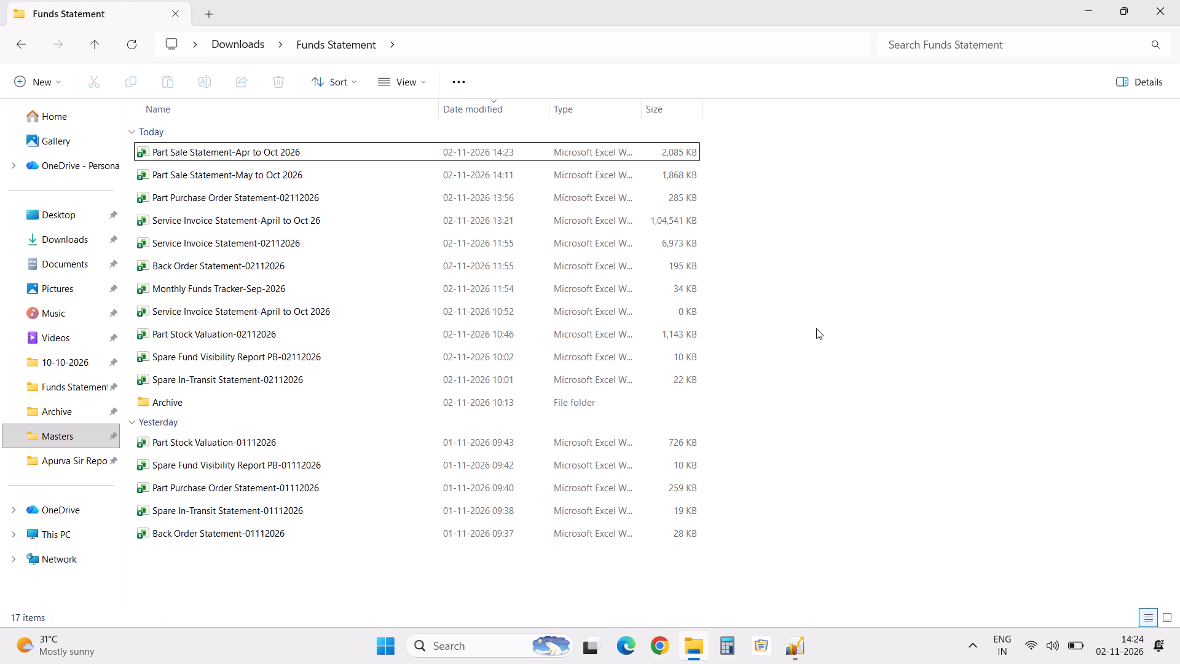
# Delete the file Part Sale Statement-May to Oct 2026 from the Funds Statement folder.
pyautogui.click(285, 168)
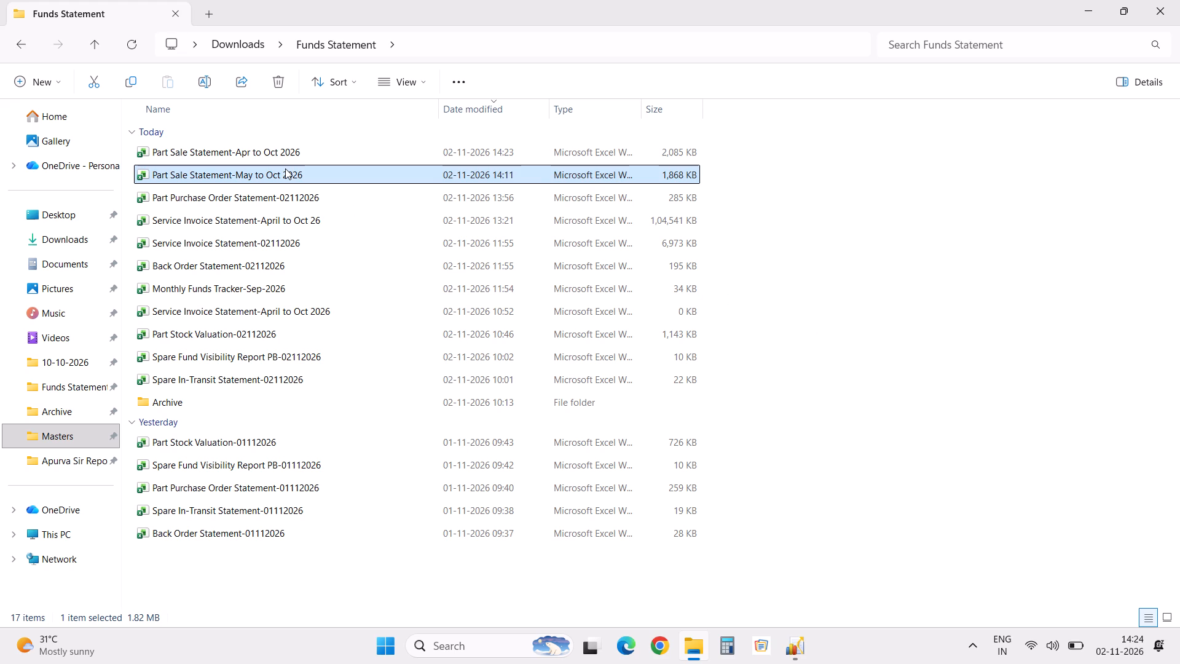
pyautogui.press('Delete')
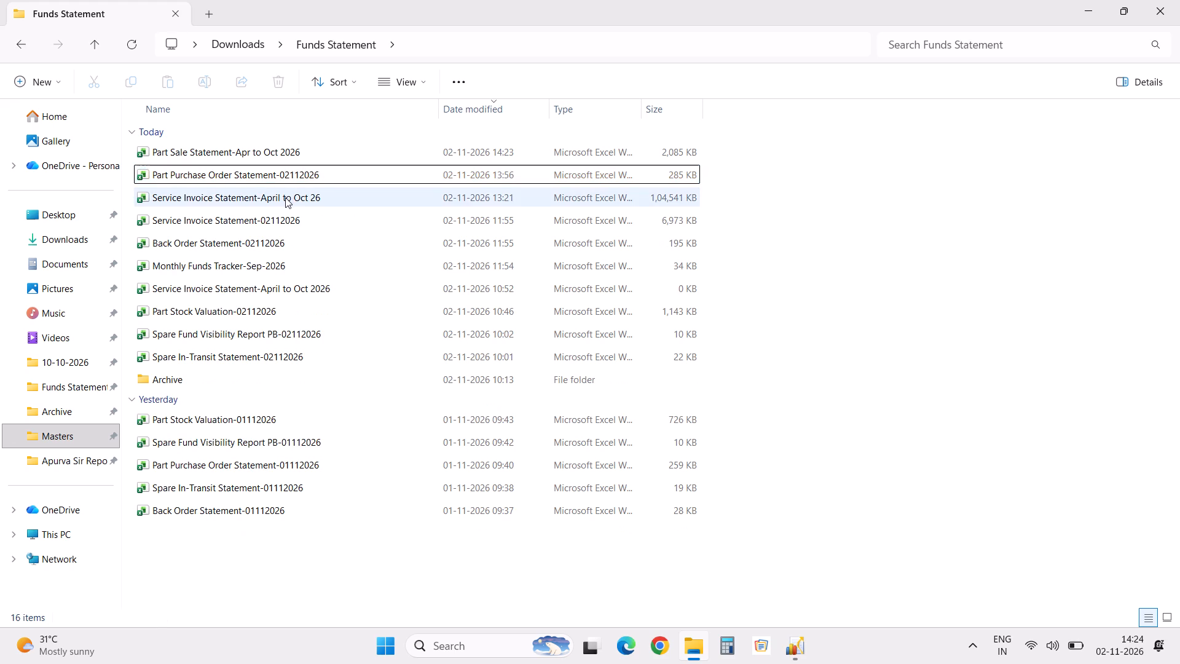
# Open the workbook Service Invoice Statement-April to Oct 26 from the Funds Statement folder.
pyautogui.doubleClick(285, 197)
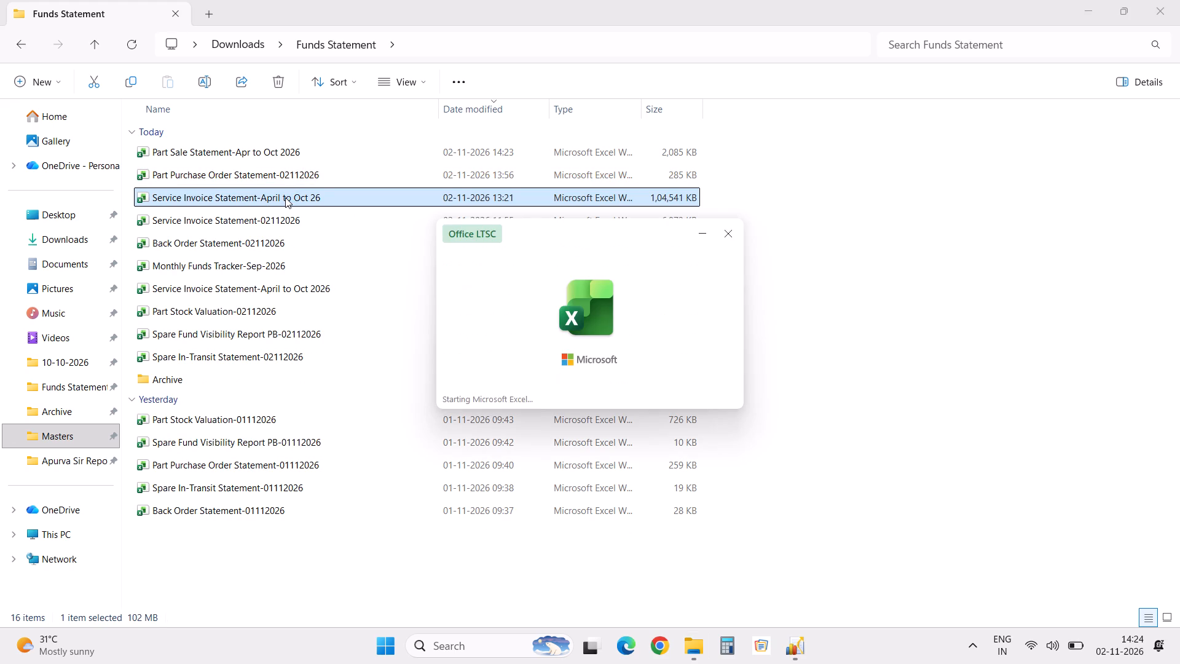
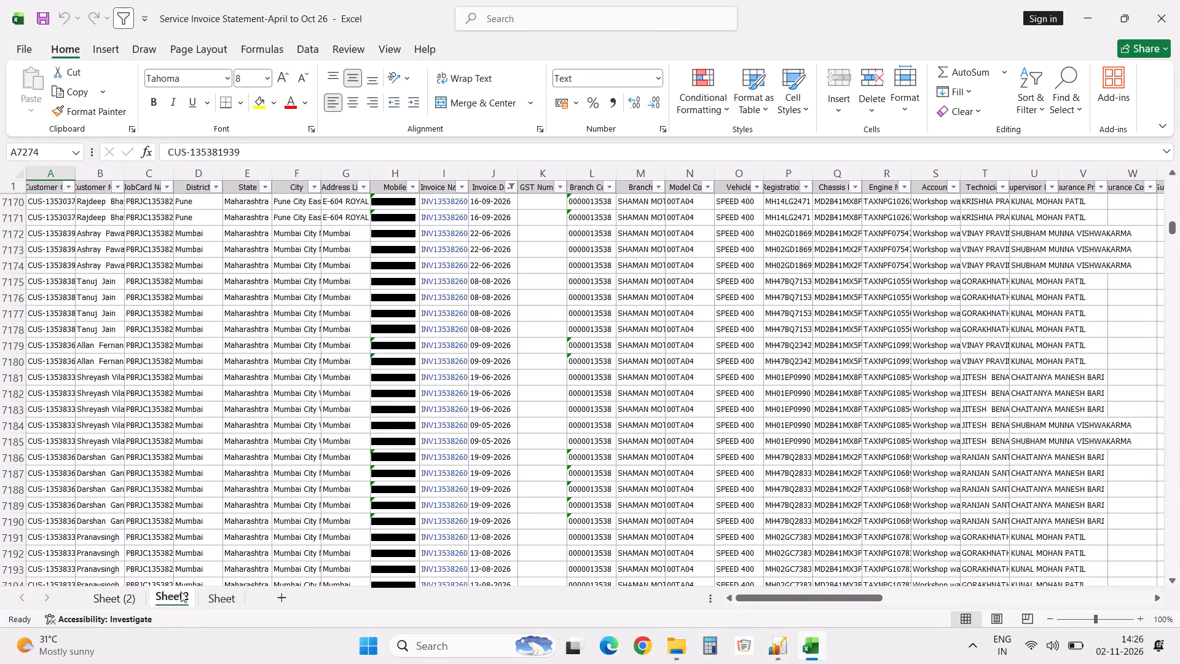
# Reapply filters to the header row of Sheet2 in the service invoice workbook.
pyautogui.click(242, 189)
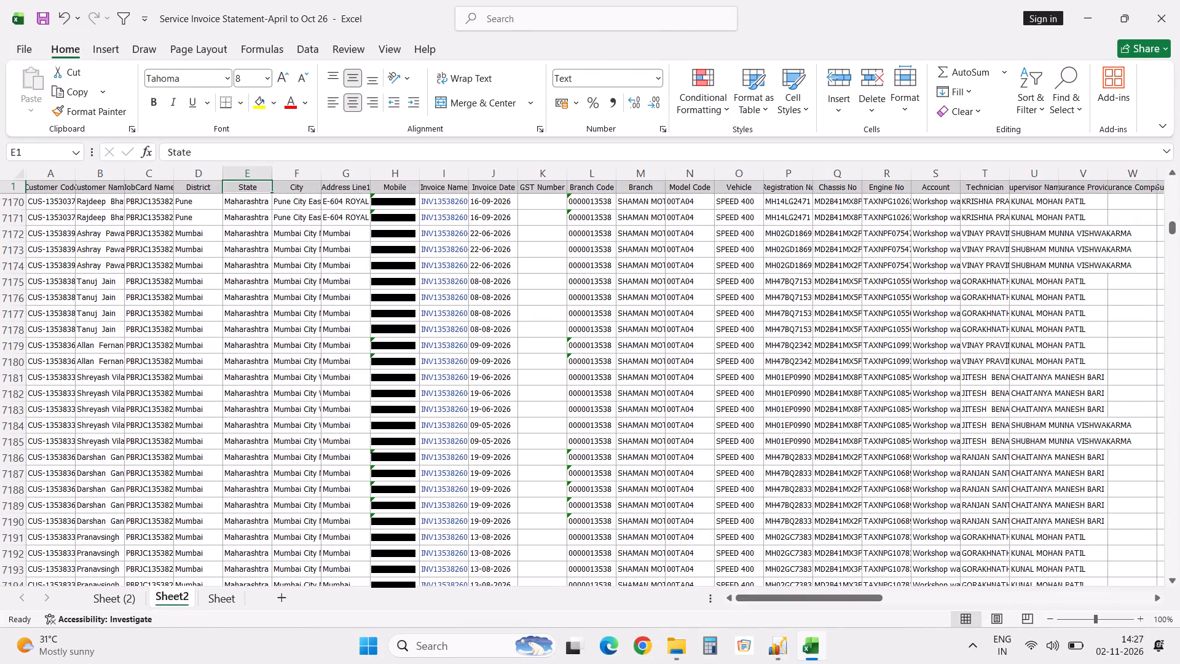
pyautogui.hotkey('alt', 'd')
pyautogui.write('ff')
# Examine the Sheet2 columns across to Quantity and check the filter values of the Item Type column.
pyautogui.press('Right')
pyautogui.press('Right')
pyautogui.press('Right')
pyautogui.press('Right')
pyautogui.press('Right')
pyautogui.press('Right')
pyautogui.press('Right')
pyautogui.press('Right')
pyautogui.press('Right')
pyautogui.press('Right')
pyautogui.press('Right')
pyautogui.press('Right')
pyautogui.press('Right')
pyautogui.press('Right')
pyautogui.press('Right')
pyautogui.press('Right')
pyautogui.press('Right')
pyautogui.press('Right')
pyautogui.press('Right')
pyautogui.press('Right')
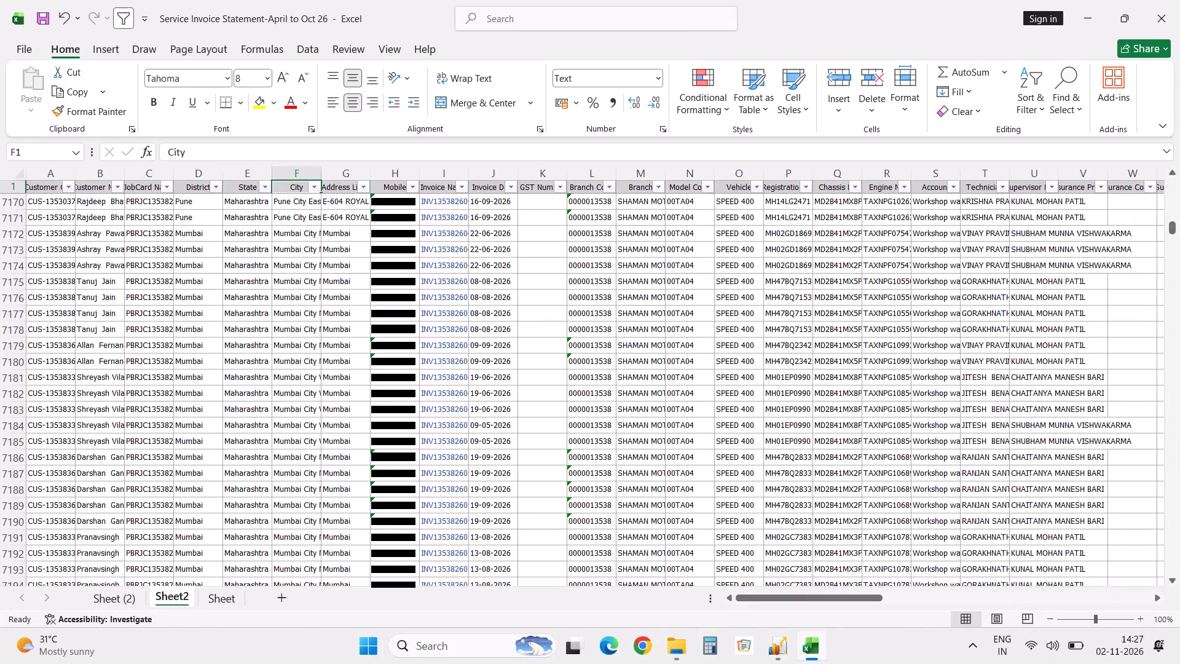
pyautogui.press('Right')
pyautogui.press('Right')
pyautogui.press('Right')
pyautogui.press('Right')
pyautogui.press('Right')
pyautogui.press('Right')
pyautogui.press('Right')
pyautogui.press('Right')
pyautogui.press('Right')
pyautogui.press('Right')
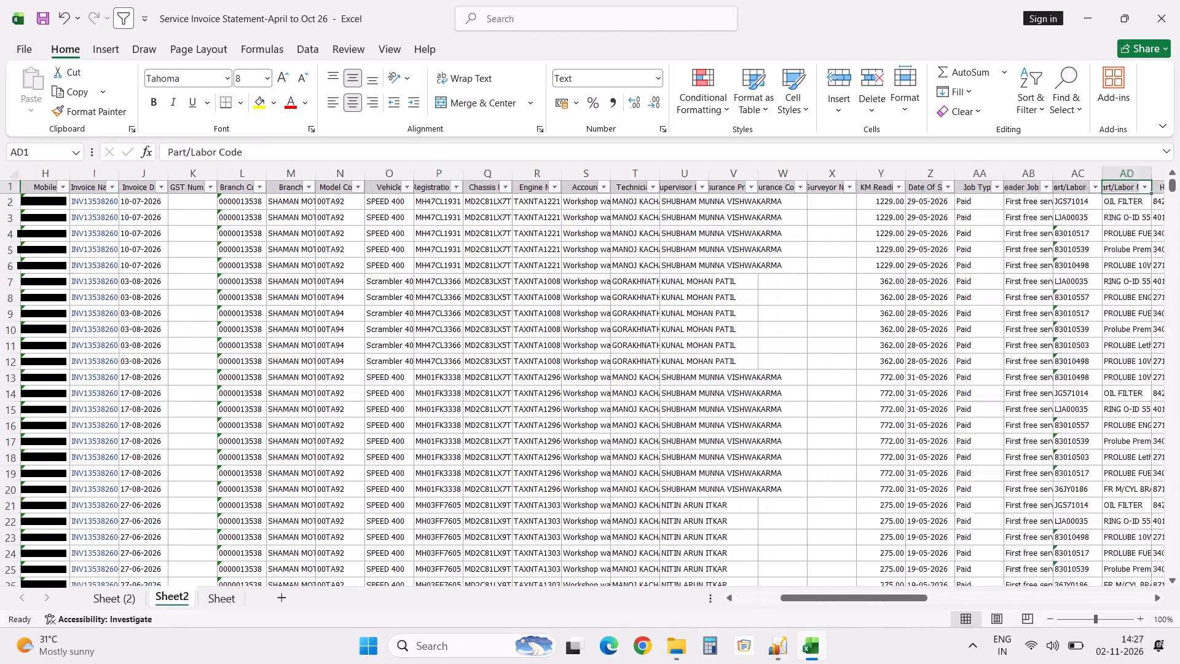
pyautogui.press('Right')
pyautogui.press('Right')
pyautogui.press('Right')
pyautogui.press('Right')
pyautogui.press('Right')
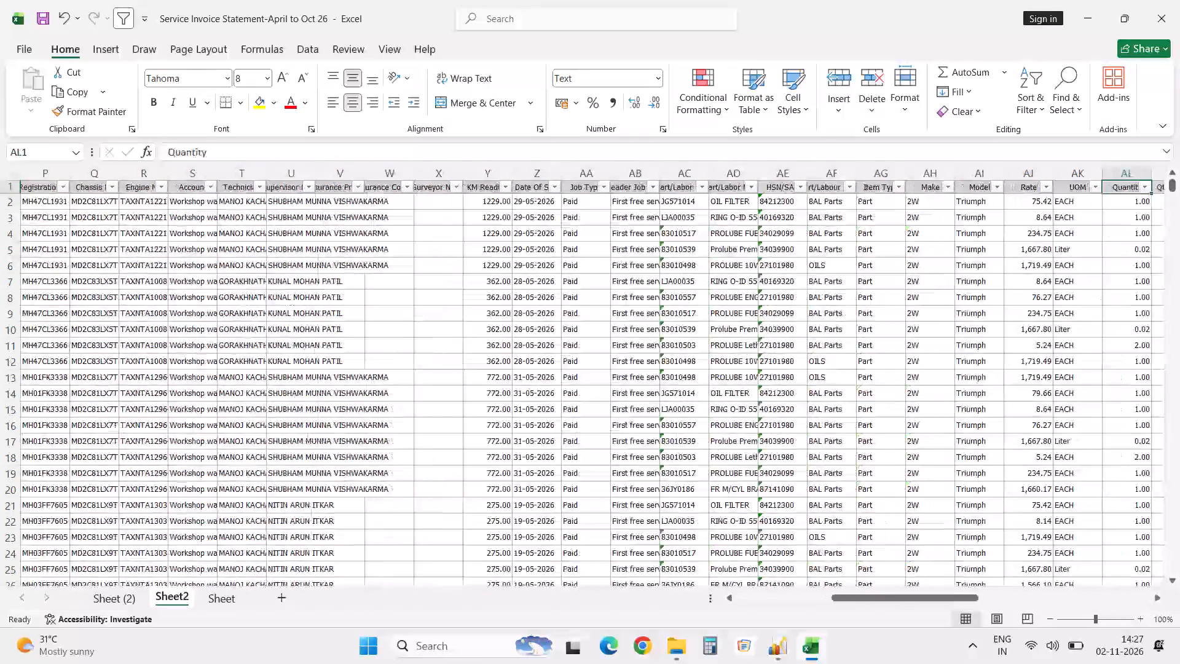
pyautogui.click(898, 189)
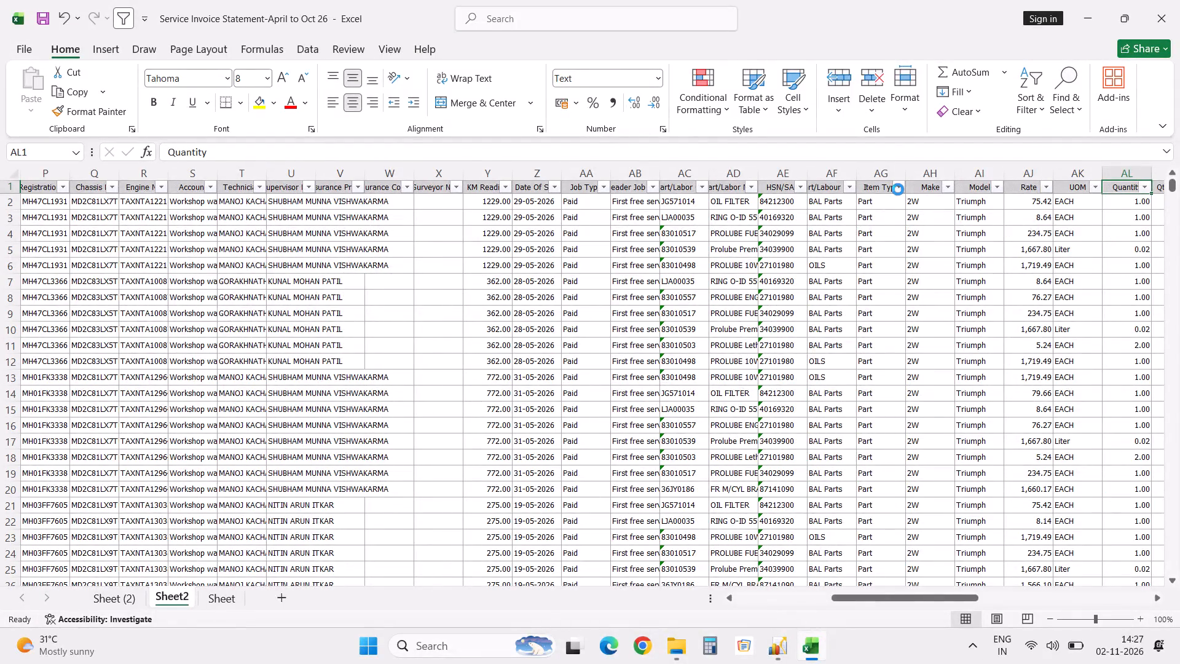
pyautogui.click(953, 411)
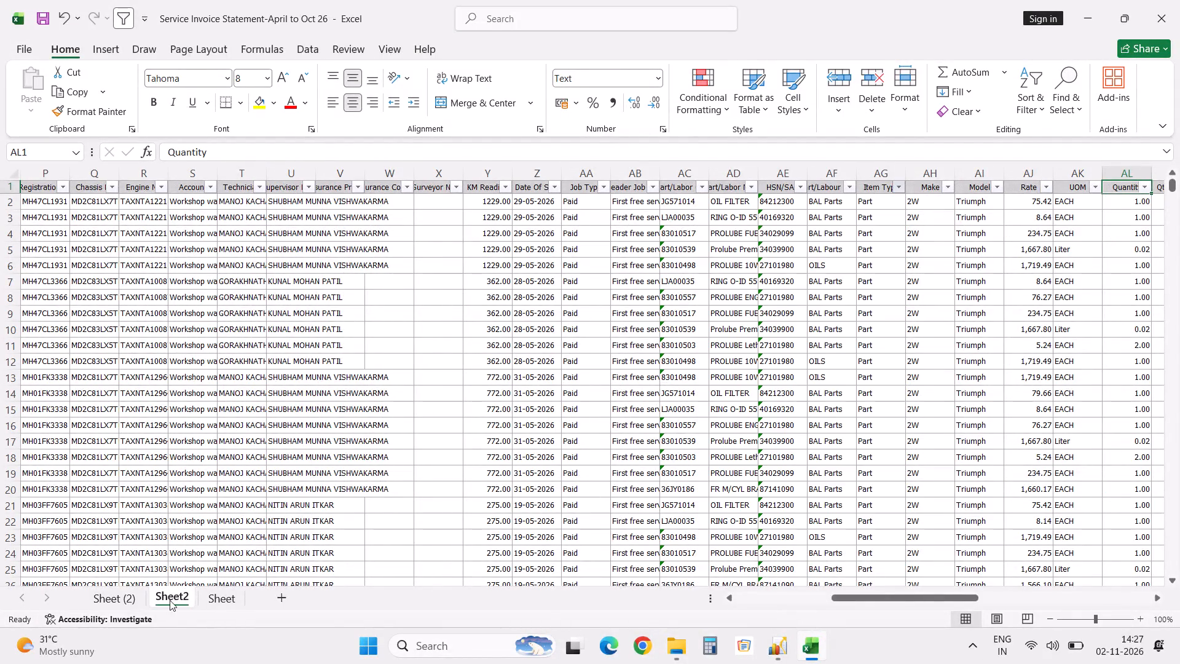
# Rename the sheet Sheet2 as Parts.
pyautogui.click(230, 604)
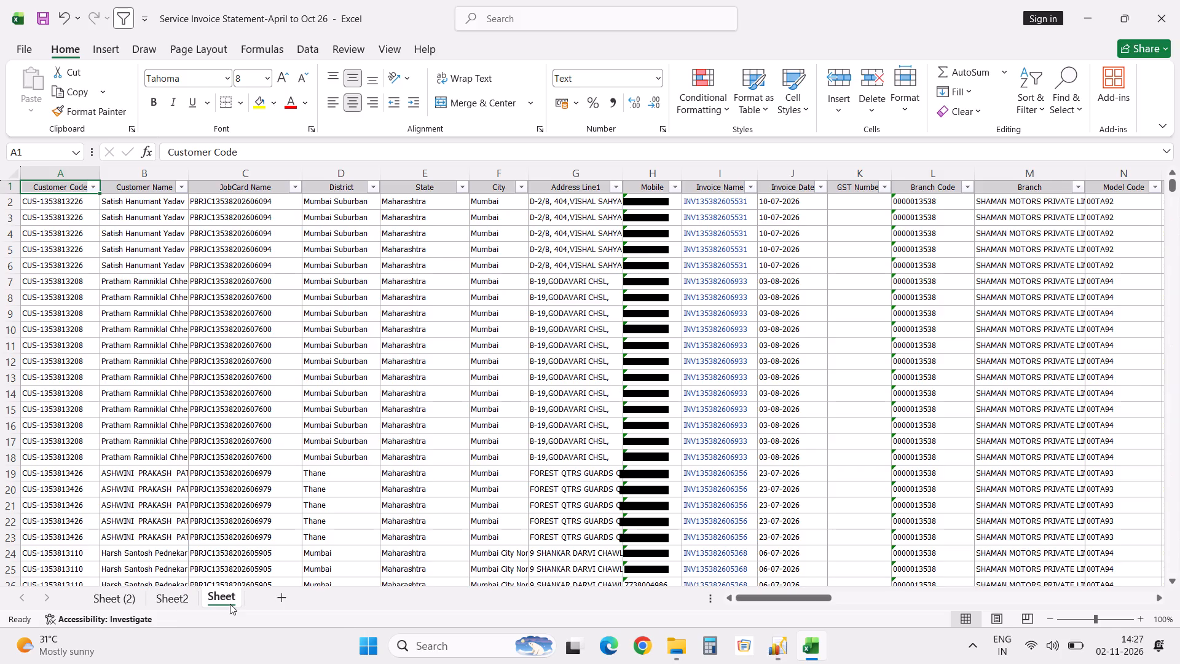
pyautogui.click(181, 603)
pyautogui.doubleClick(181, 603)
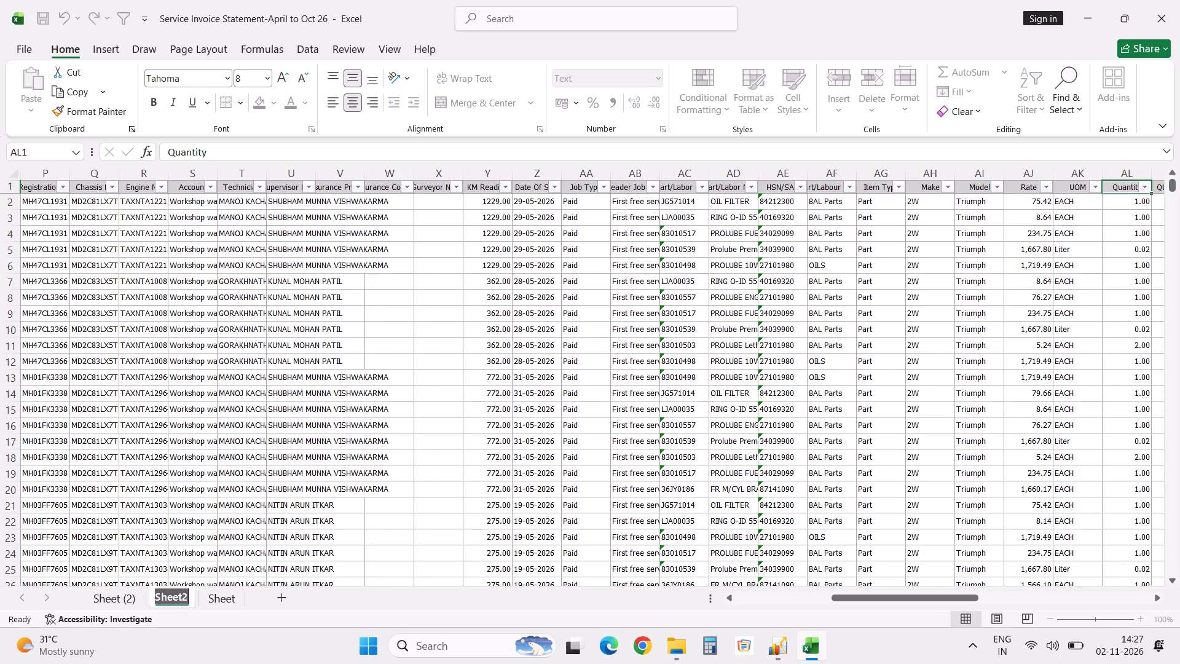
pyautogui.write('Pa')
pyautogui.write('rts')
pyautogui.click(296, 487)
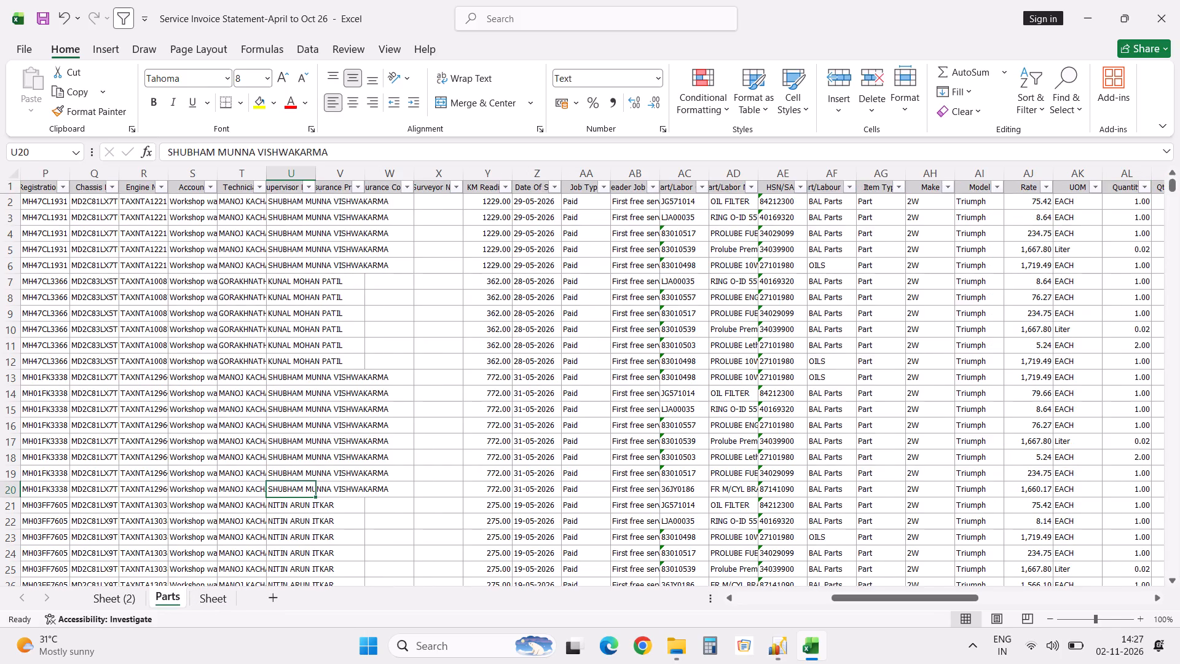
# Highlight the Taxable Amount column in yellow from its header down to the last data row on the Parts sheet.
pyautogui.click(747, 448)
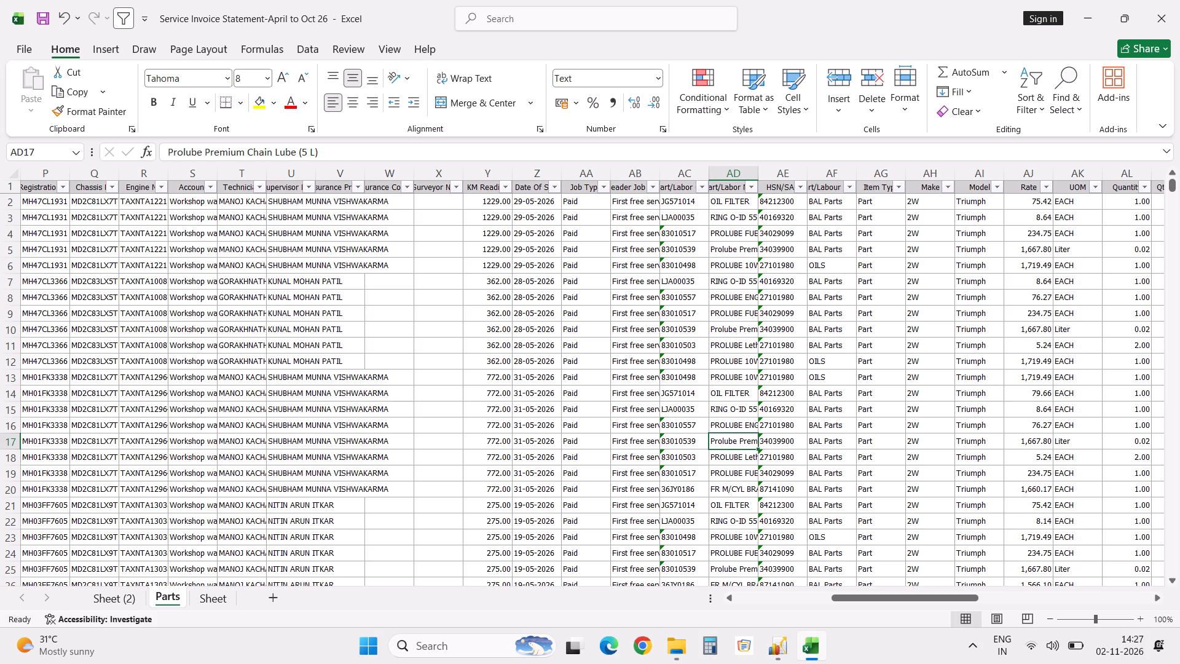
pyautogui.press('Right')
pyautogui.press('Right')
pyautogui.press('Right')
pyautogui.press('Right')
pyautogui.press('Right')
pyautogui.press('Right')
pyautogui.press('Right')
pyautogui.press('Right')
pyautogui.press('Right')
pyautogui.press('Right')
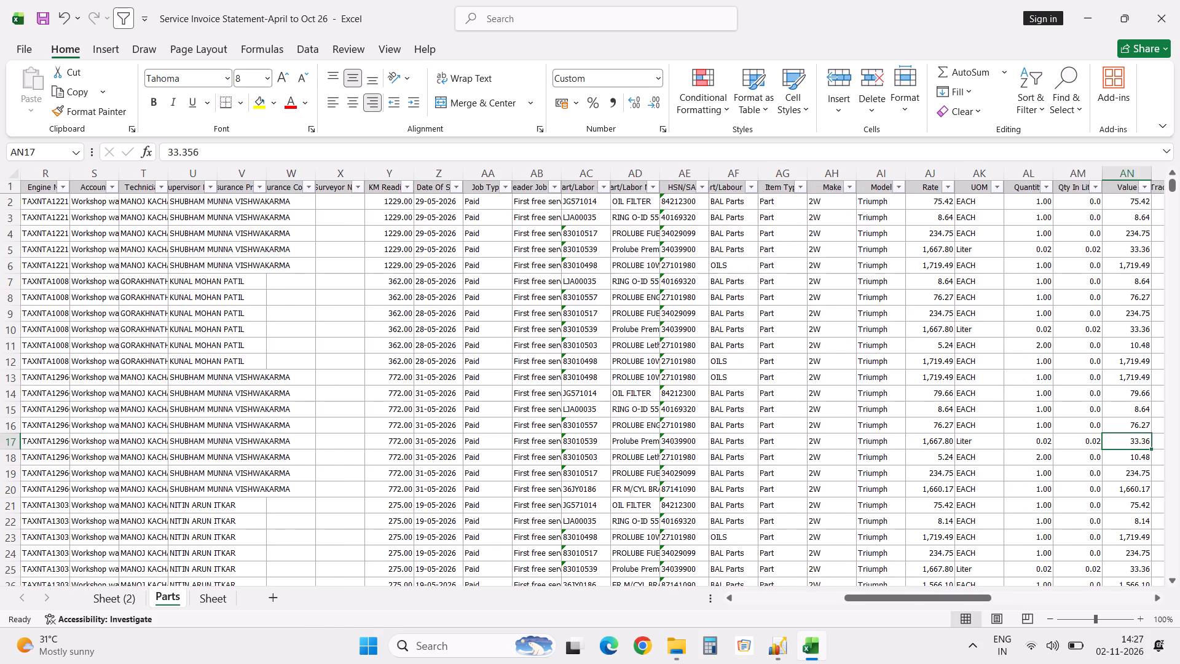
pyautogui.press('Right')
pyautogui.press('Right')
pyautogui.press('Right')
pyautogui.press('Right')
pyautogui.press('Right')
pyautogui.press('Right')
pyautogui.press('Right')
pyautogui.press('Right')
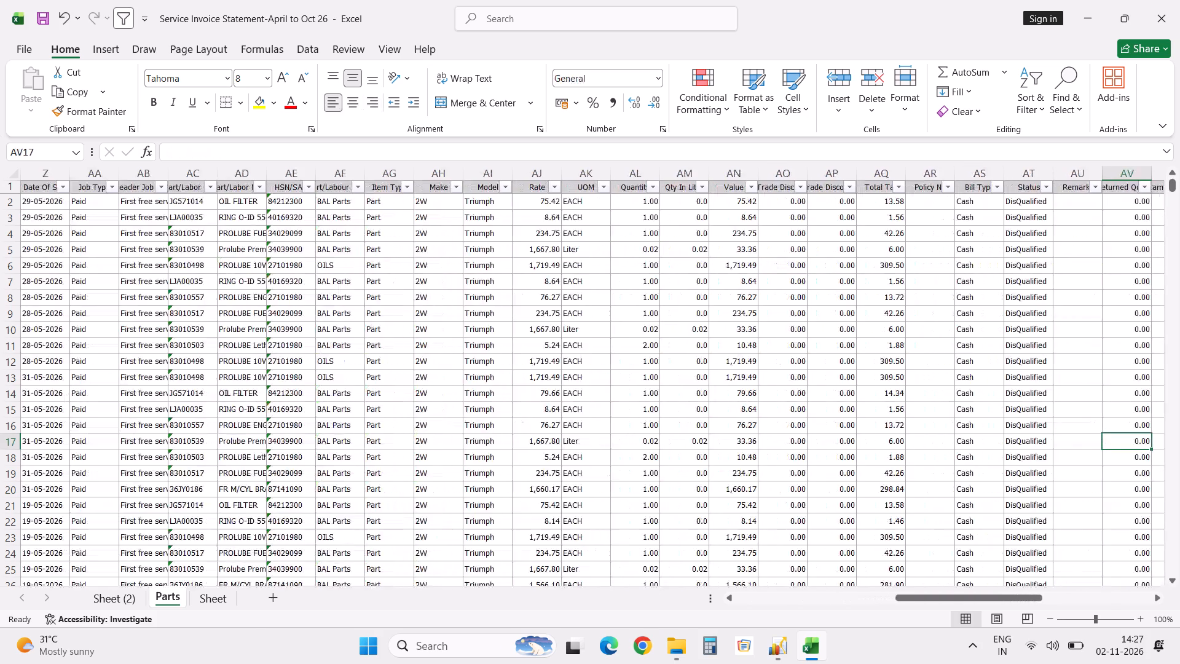
pyautogui.press('Right')
pyautogui.press('Right')
pyautogui.press('Right')
pyautogui.press('Right')
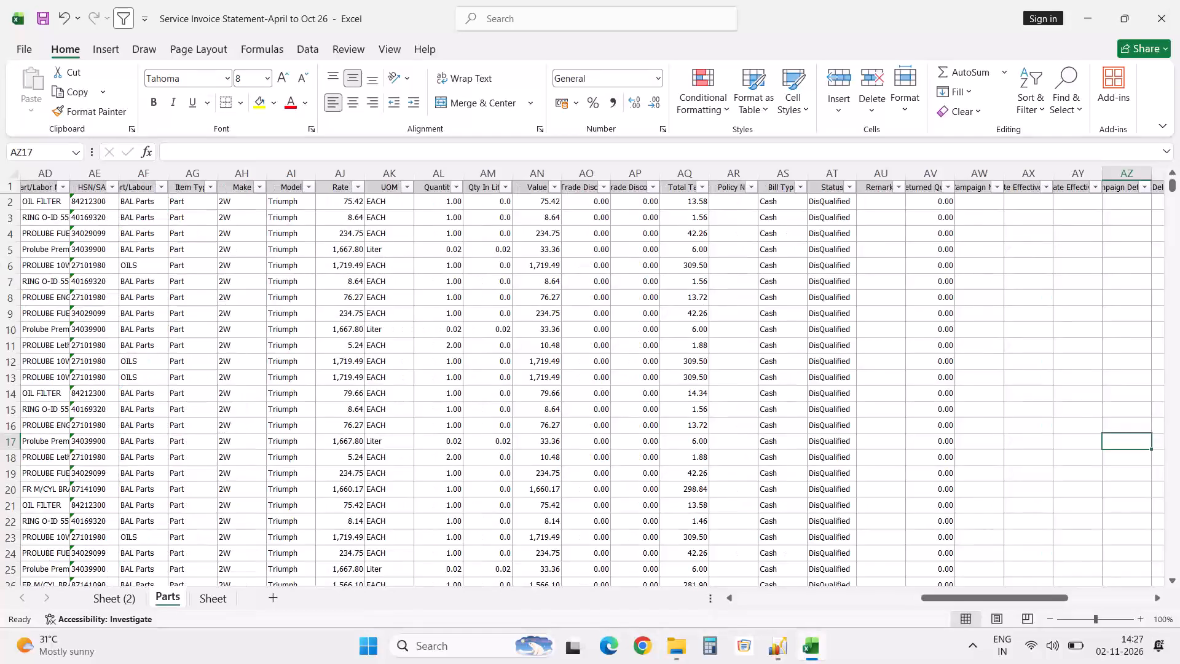
pyautogui.press('Right')
pyautogui.press('Right')
pyautogui.press('Right')
pyautogui.press('Right')
pyautogui.press('Right')
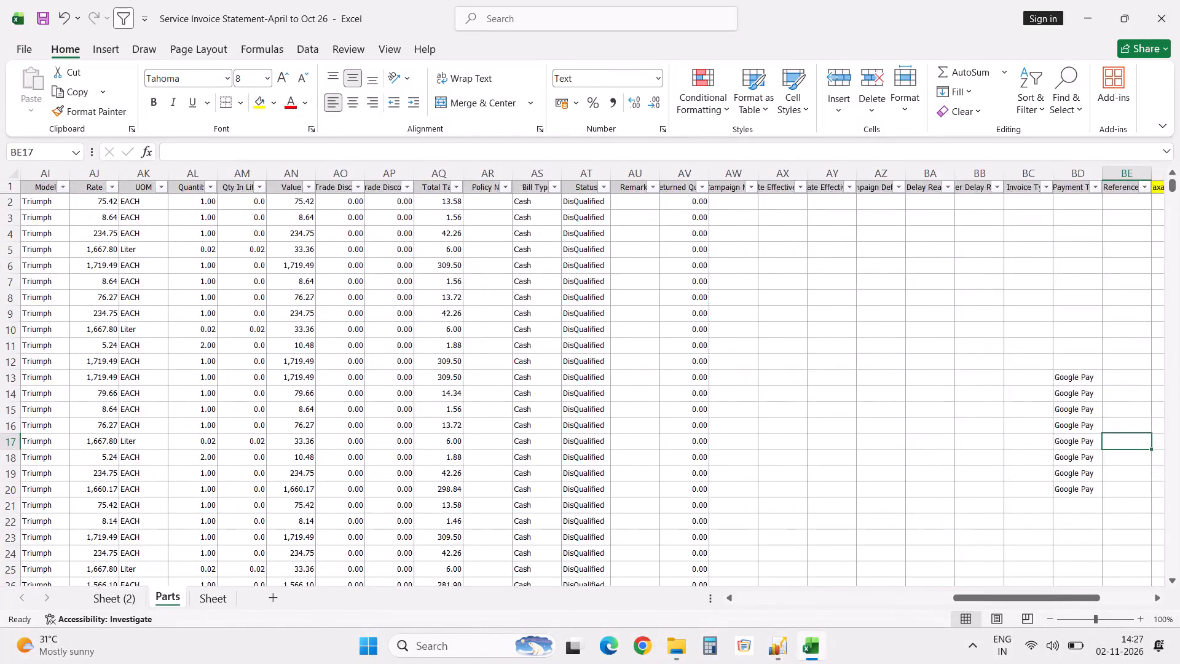
pyautogui.press('Right')
pyautogui.press('Right')
pyautogui.press('Right')
pyautogui.press('Right')
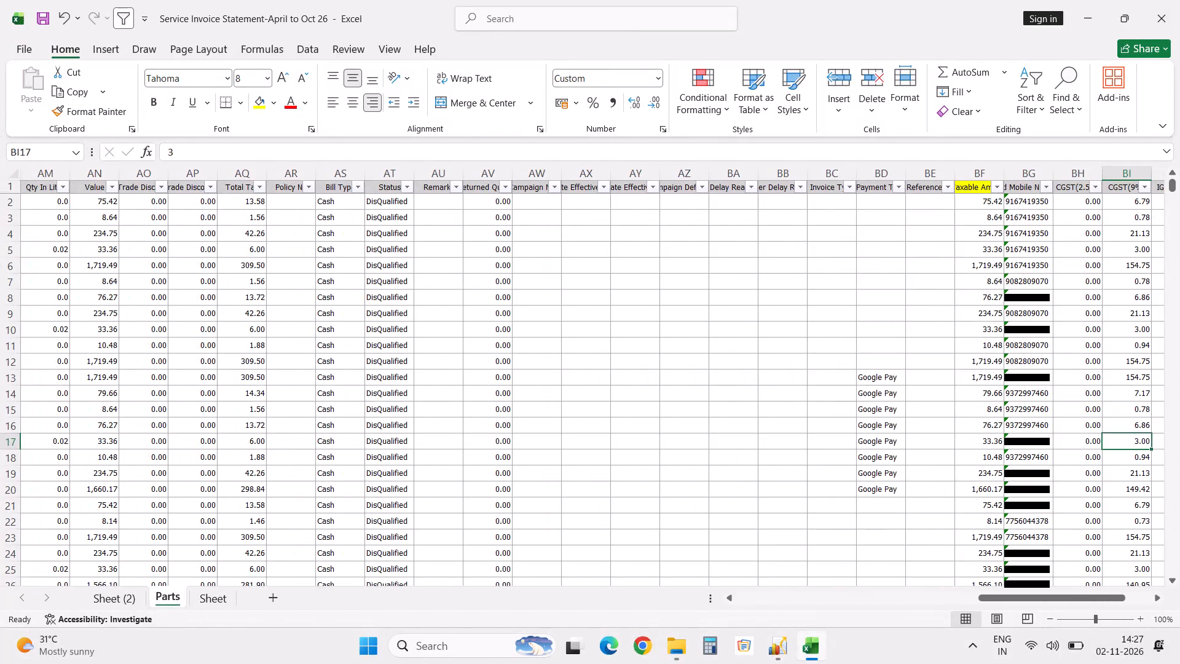
pyautogui.click(973, 188)
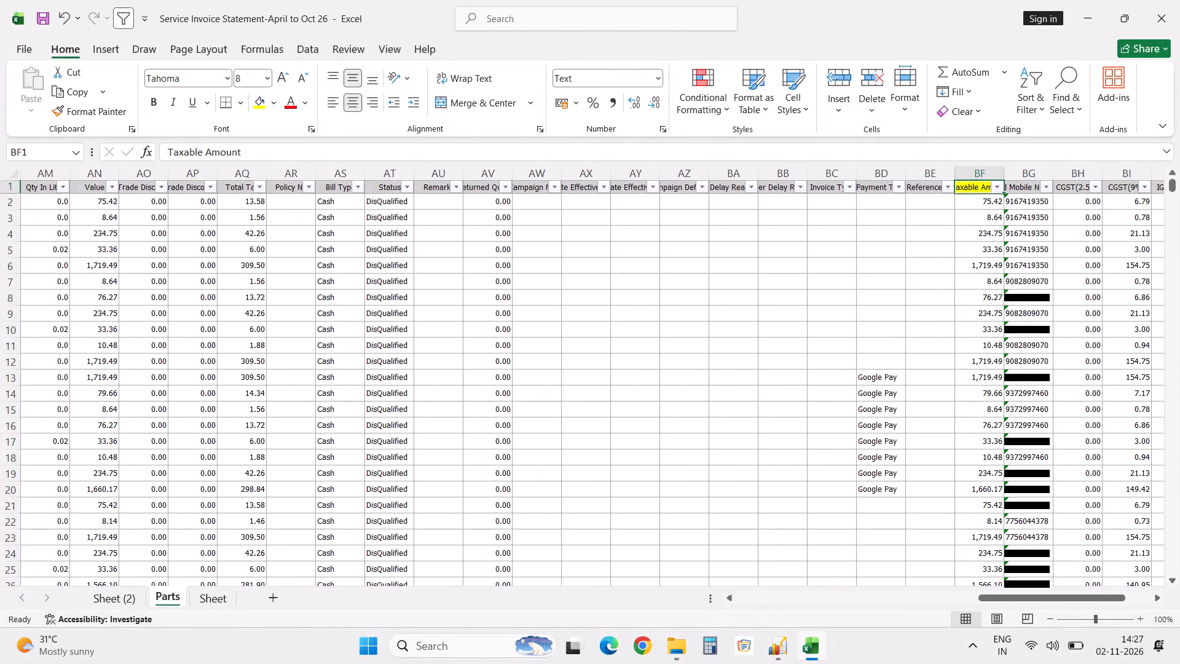
pyautogui.hotkey('ctrl', 'shift', 'Down')
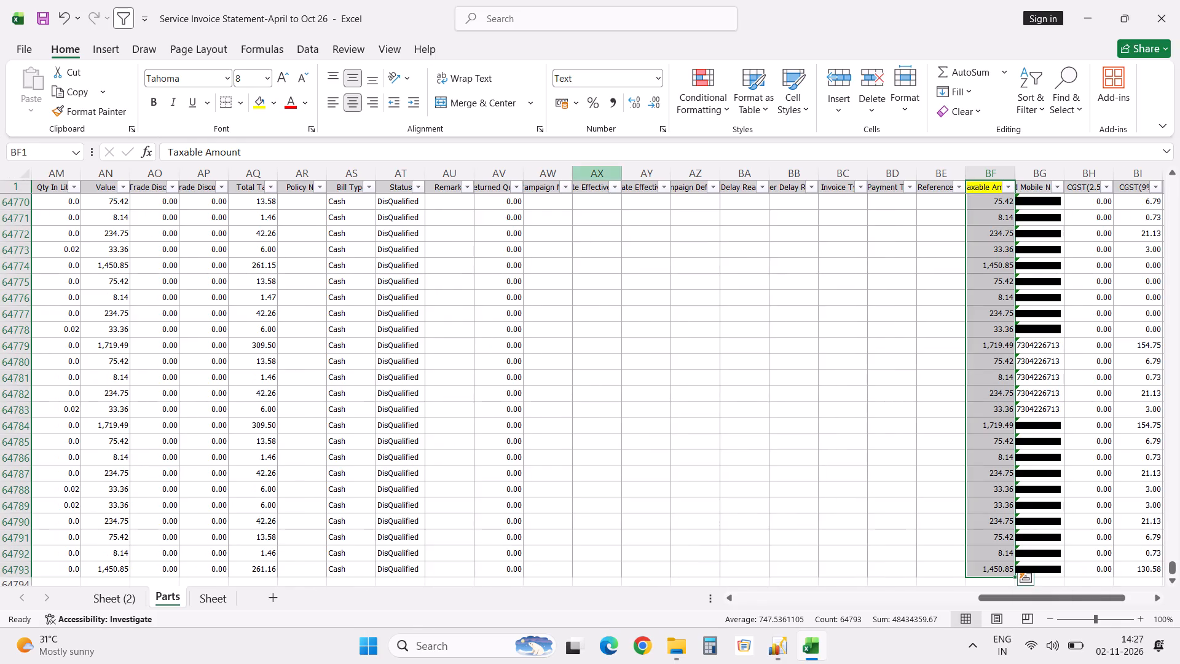
pyautogui.click(260, 110)
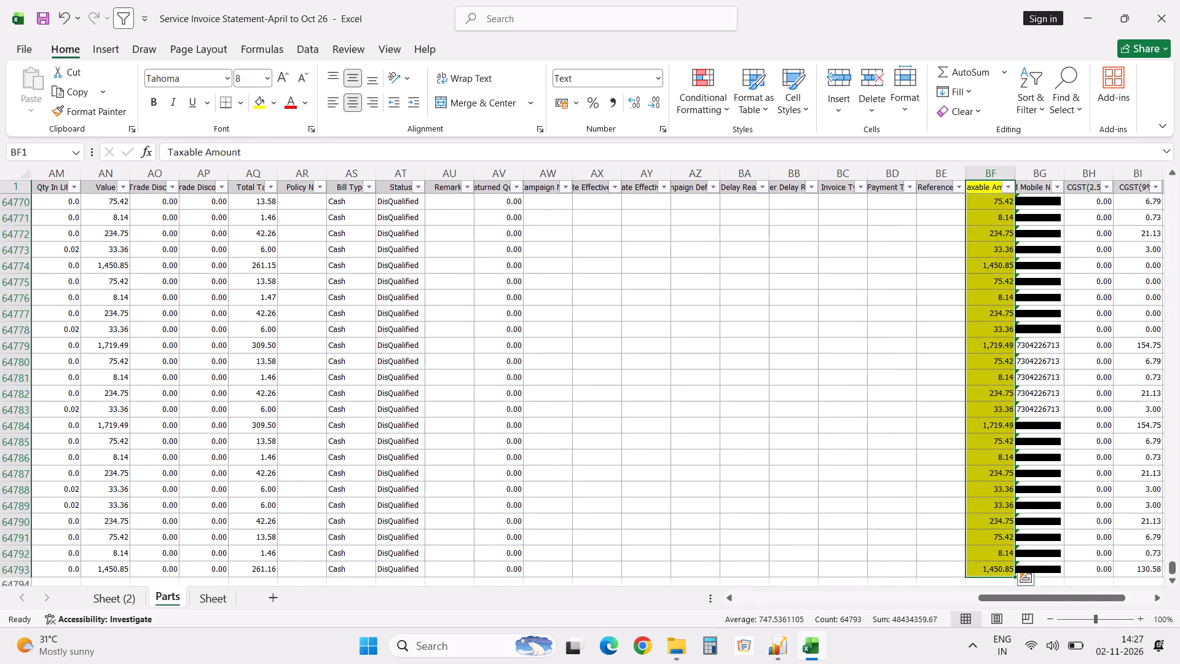
pyautogui.click(662, 408)
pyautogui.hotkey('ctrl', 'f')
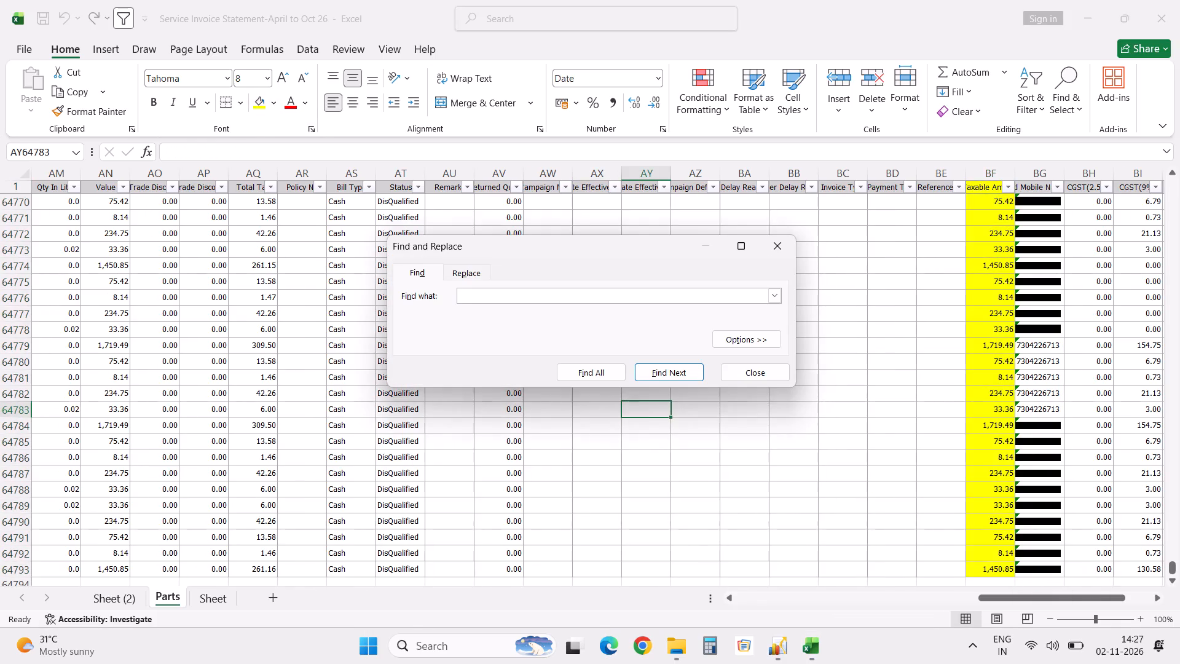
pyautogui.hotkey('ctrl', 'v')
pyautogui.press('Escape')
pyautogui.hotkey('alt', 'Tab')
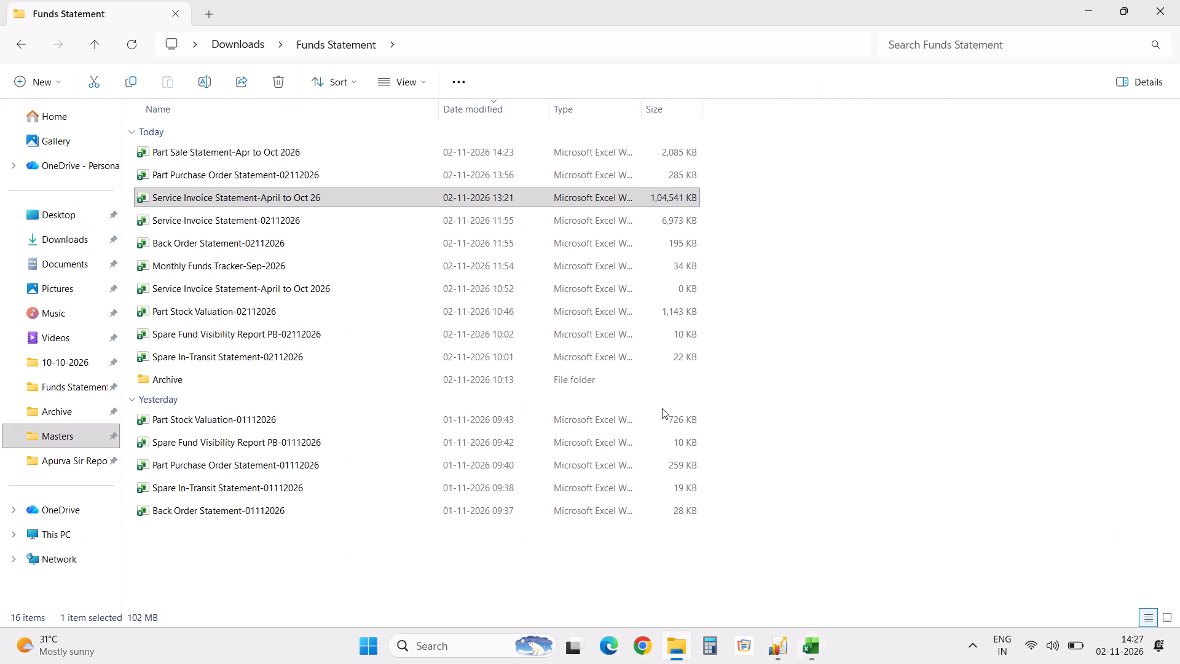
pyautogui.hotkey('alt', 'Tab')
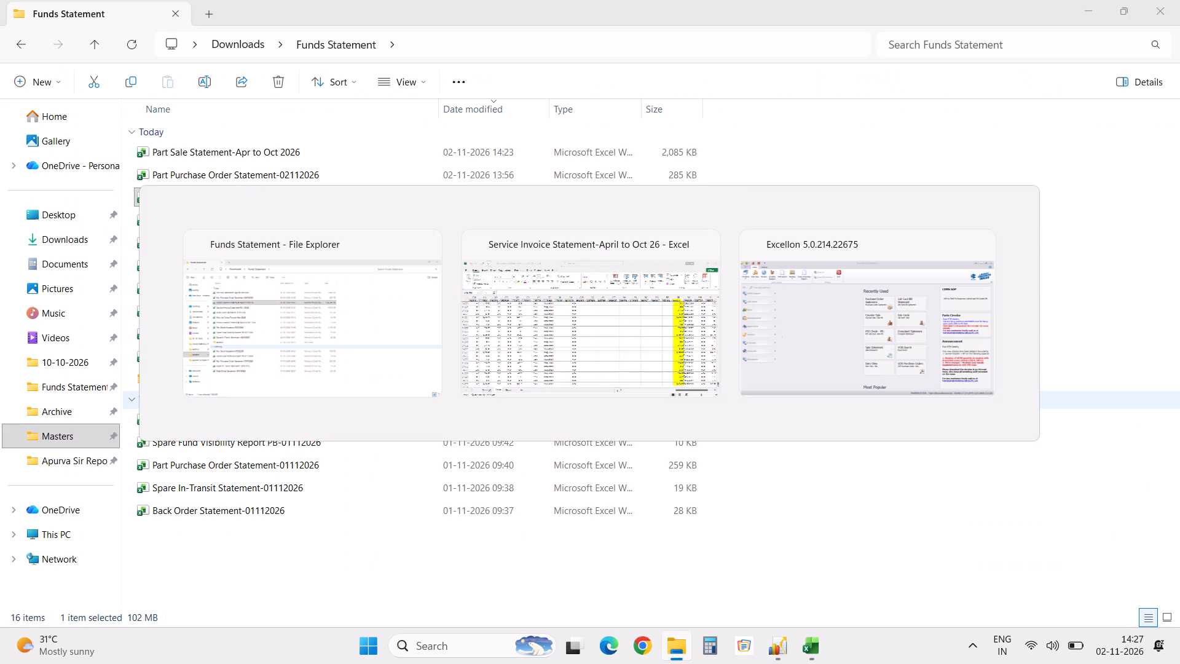
# Copy the part code JG571014 from the first data row of the Parts sheet.
pyautogui.click(985, 188)
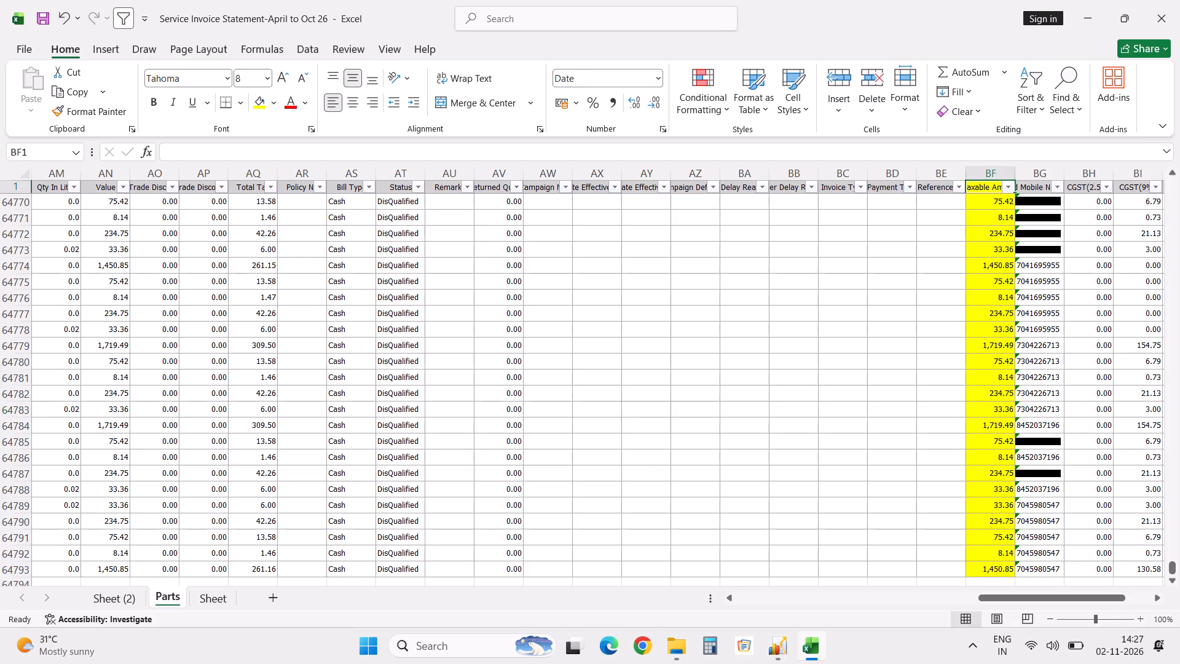
pyautogui.press('Down')
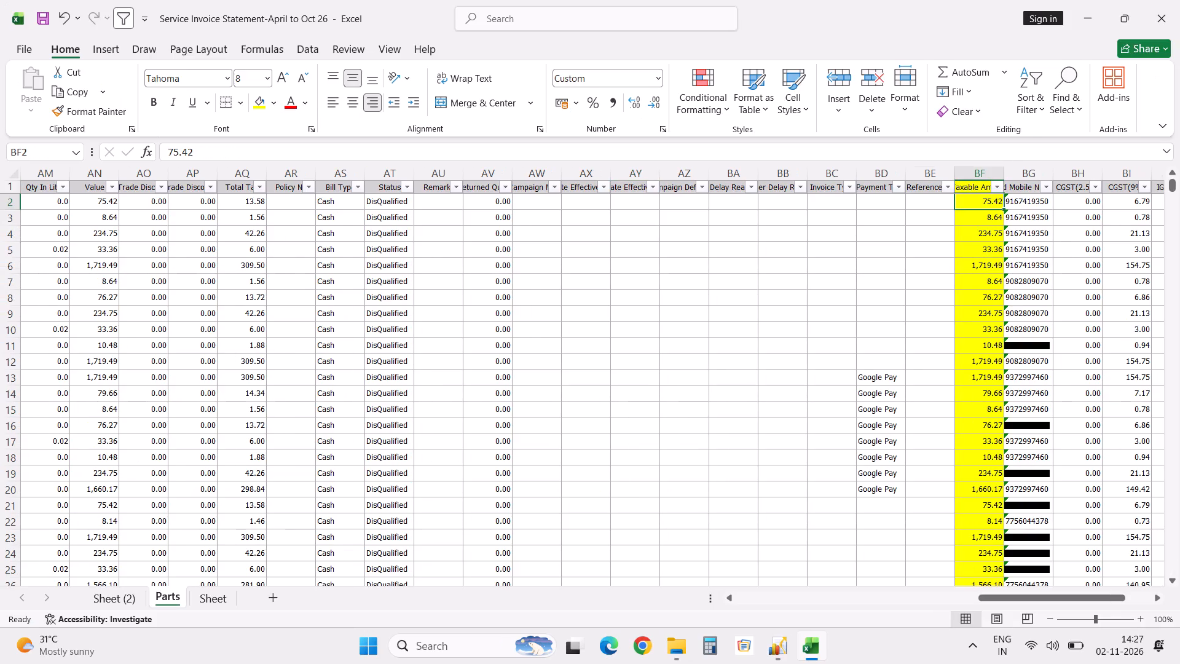
pyautogui.press('Left')
pyautogui.press('Left')
pyautogui.press('Left')
pyautogui.press('Left')
pyautogui.press('Left')
pyautogui.press('Left')
pyautogui.press('Left')
pyautogui.press('Left')
pyautogui.press('Left')
pyautogui.press('Left')
pyautogui.press('Left')
pyautogui.press('Left')
pyautogui.press('Left')
pyautogui.press('Left')
pyautogui.press('Left')
pyautogui.press('Left')
pyautogui.press('Left')
pyautogui.press('Left')
pyautogui.press('Left')
pyautogui.press('Left')
pyautogui.press('Left')
pyautogui.press('Left')
pyautogui.press('Left')
pyautogui.press('Left')
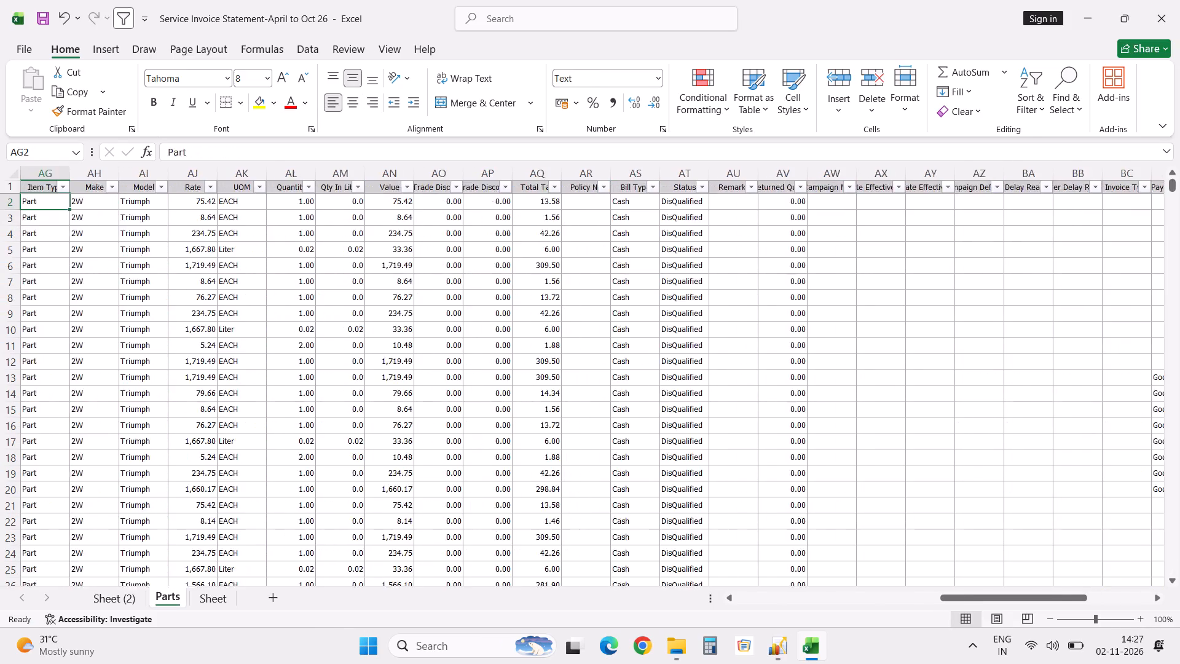
pyautogui.press('Left')
pyautogui.press('Left')
pyautogui.press('Left')
pyautogui.press('Left')
pyautogui.press('Right')
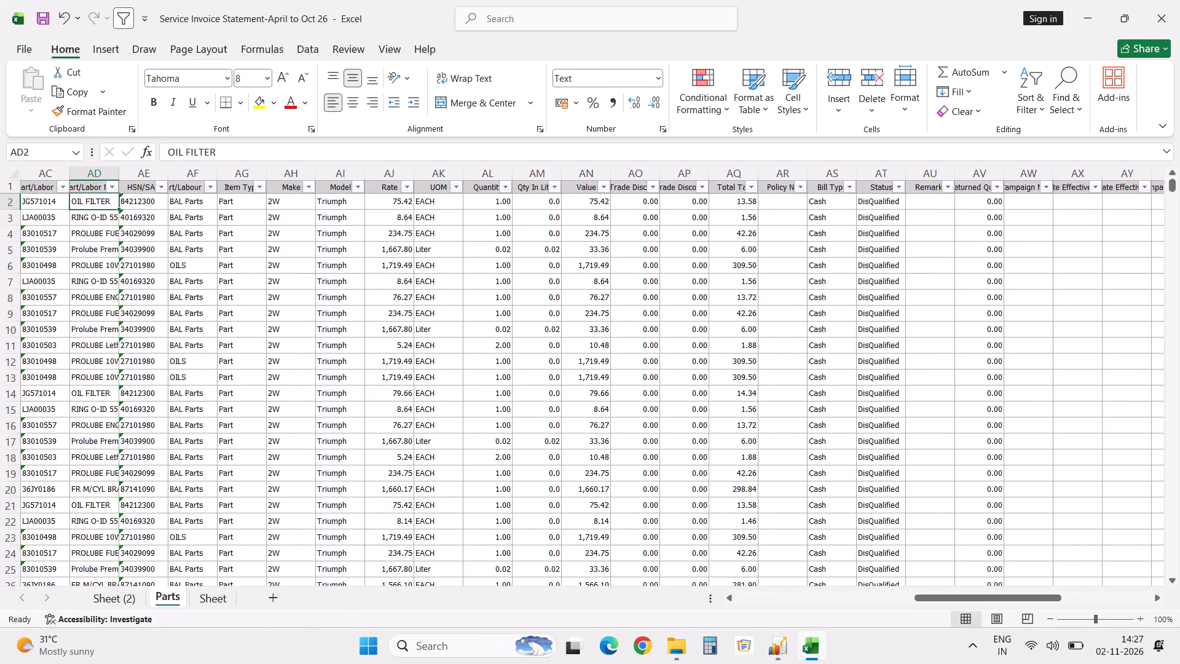
pyautogui.press('Right')
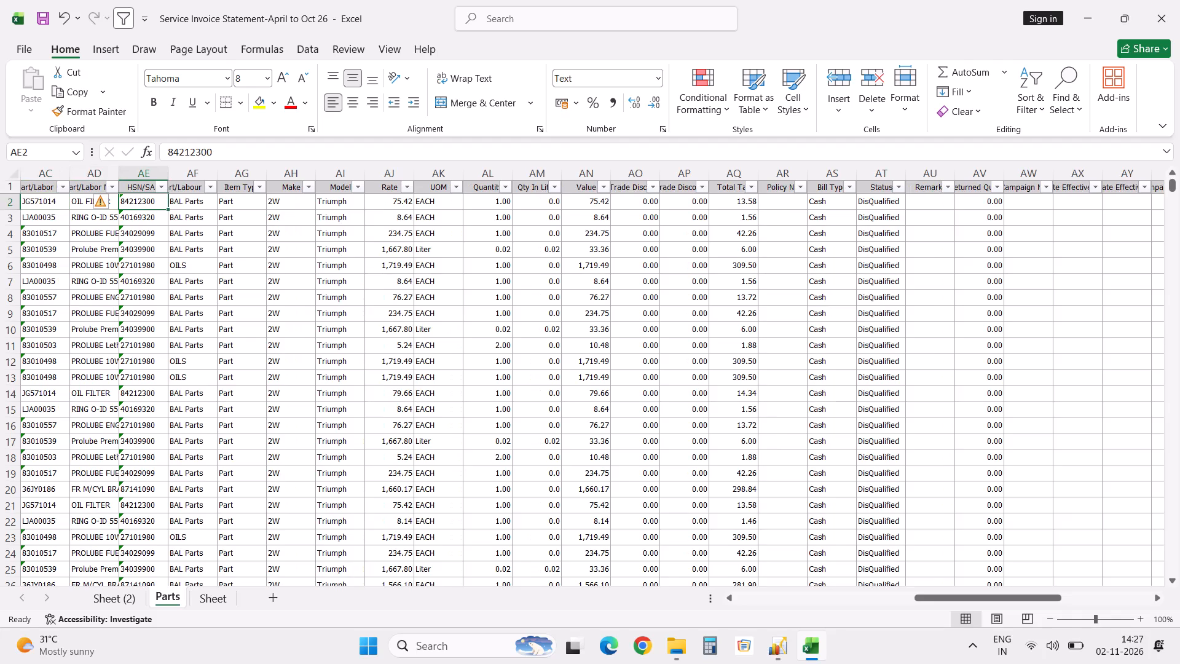
pyautogui.press('Escape')
pyautogui.press('Left')
pyautogui.press('Left')
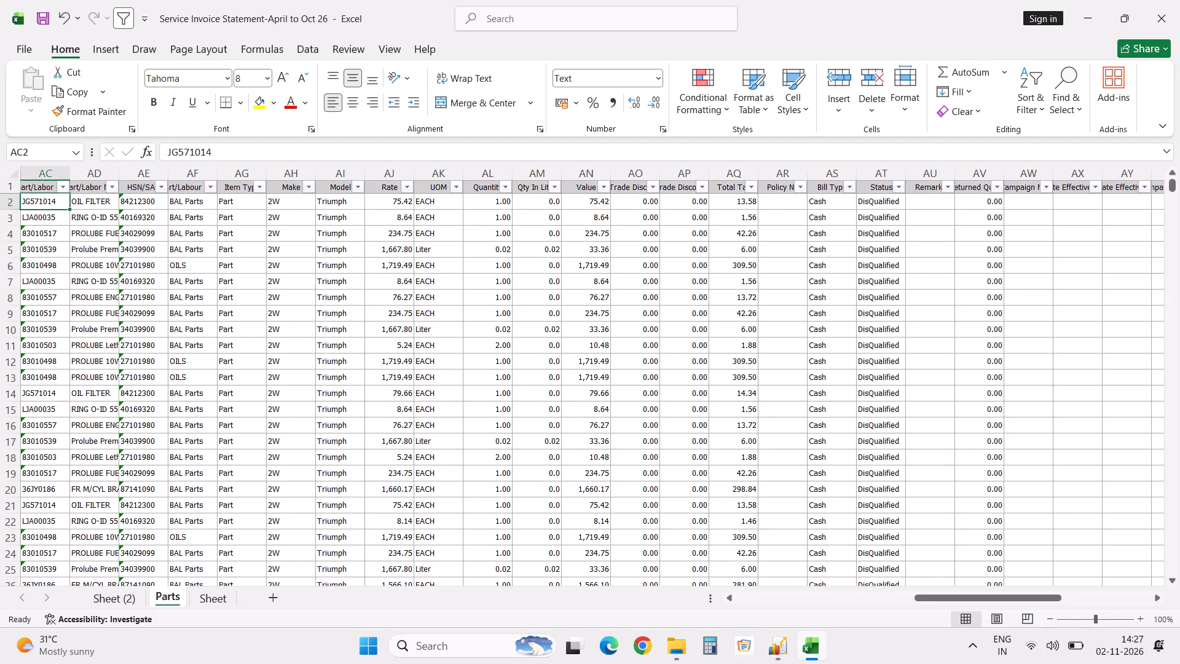
pyautogui.hotkey('ctrl', 'c')
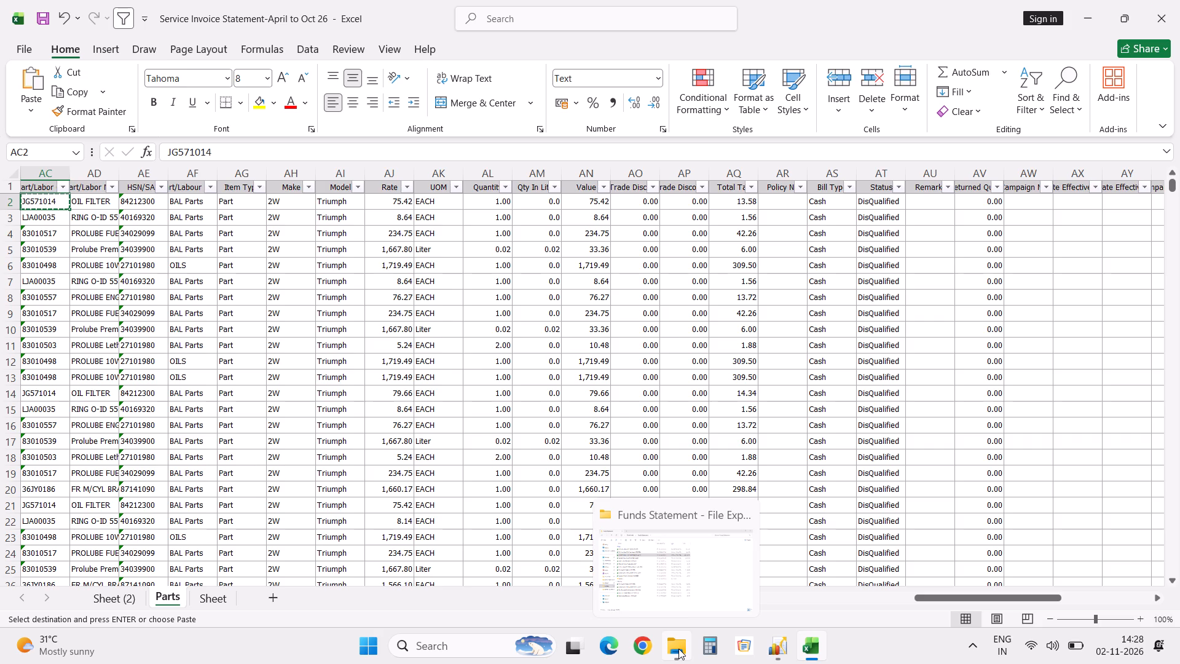
# Open the workbook Part Sale Statement-Apr to Oct 2026 from the Funds Statement folder.
pyautogui.click(682, 610)
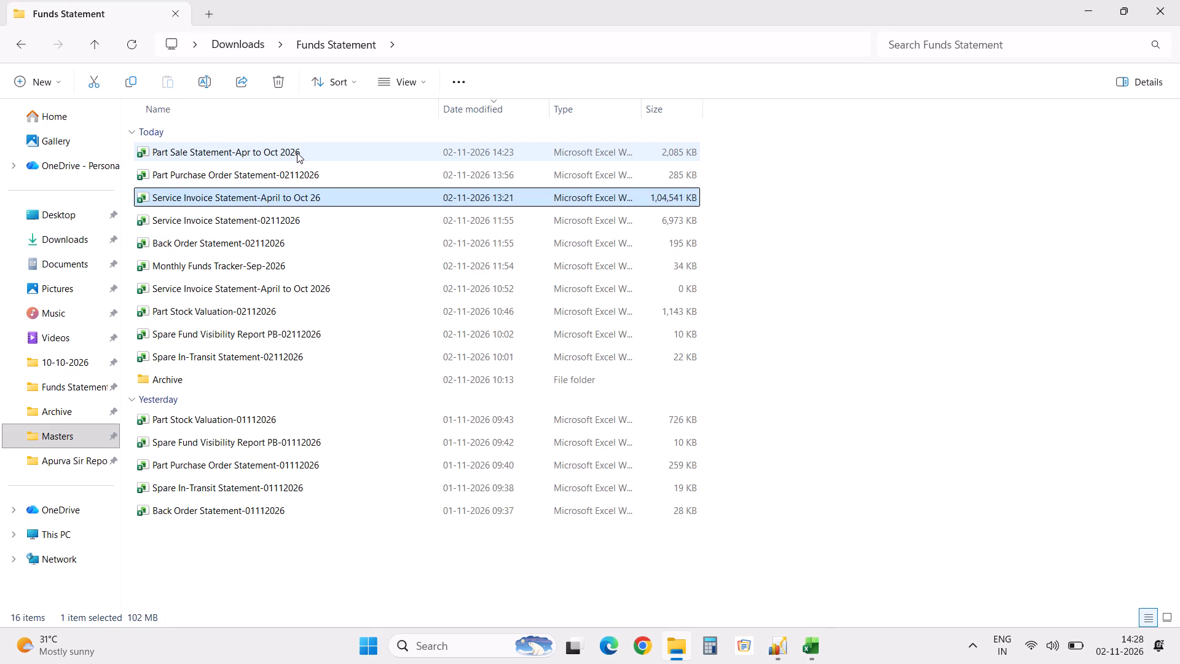
pyautogui.doubleClick(297, 152)
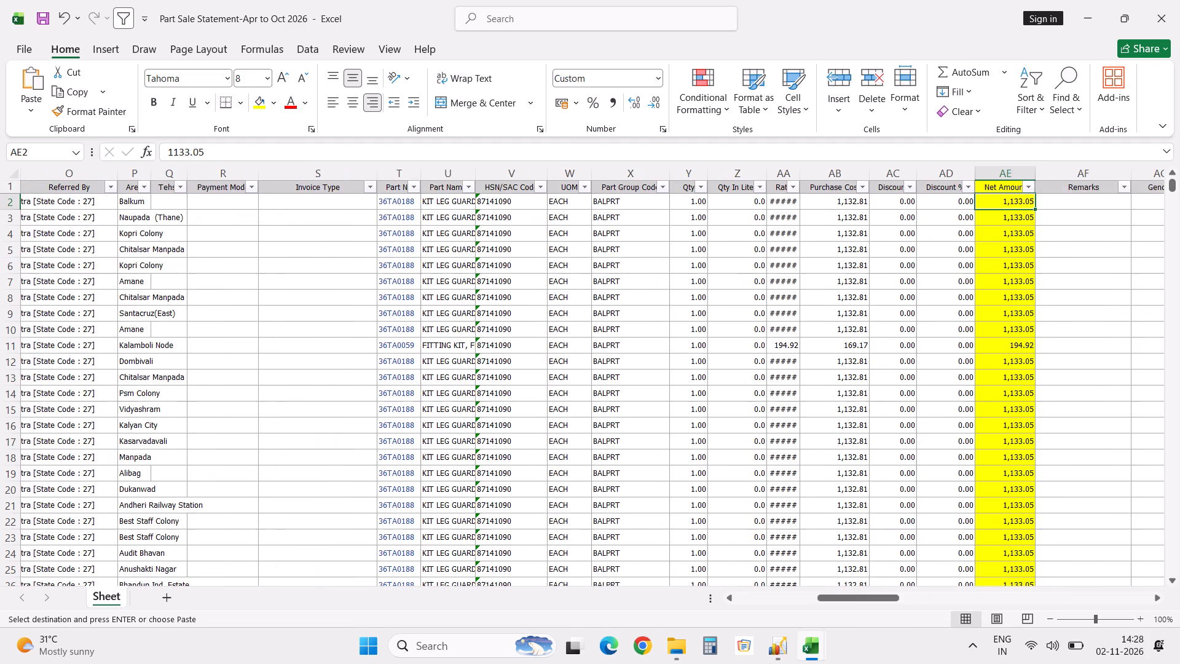
# Search the Part Sale Statement for part code JG571014 and examine the found row across to its Qty column.
pyautogui.click(361, 317)
pyautogui.hotkey('ctrl', 'f')
pyautogui.hotkey('ctrl', 'v')
pyautogui.press('Return')
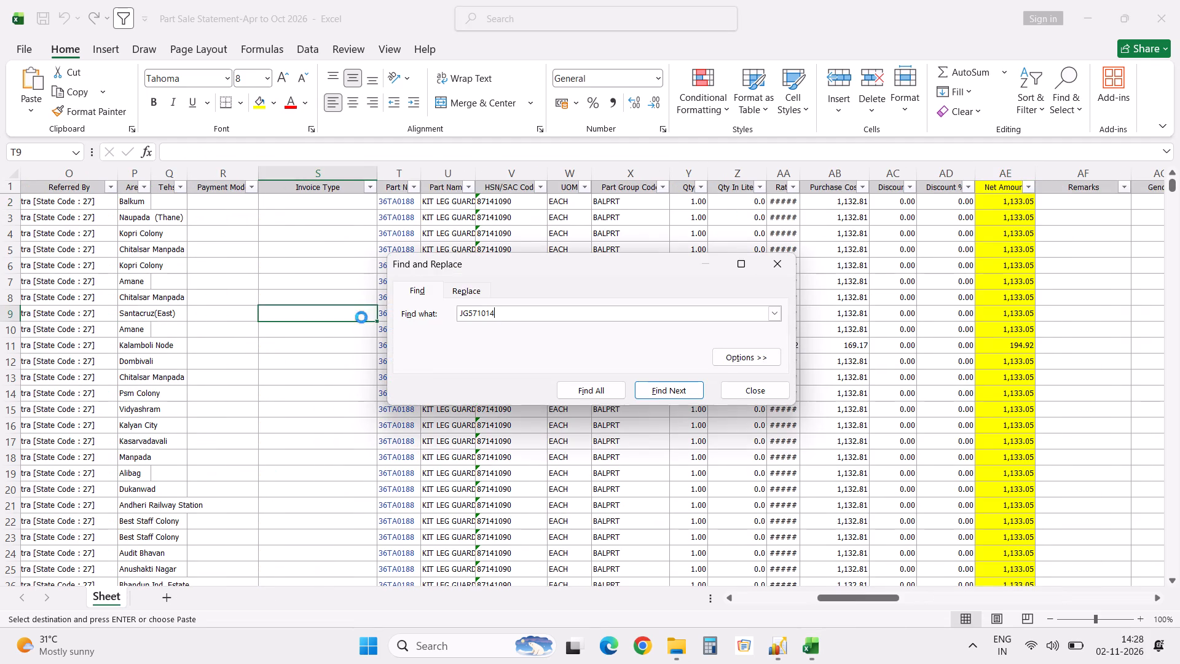
pyautogui.press('Escape')
pyautogui.press('Right')
pyautogui.press('Right')
pyautogui.press('Right')
pyautogui.press('Right')
pyautogui.press('Right')
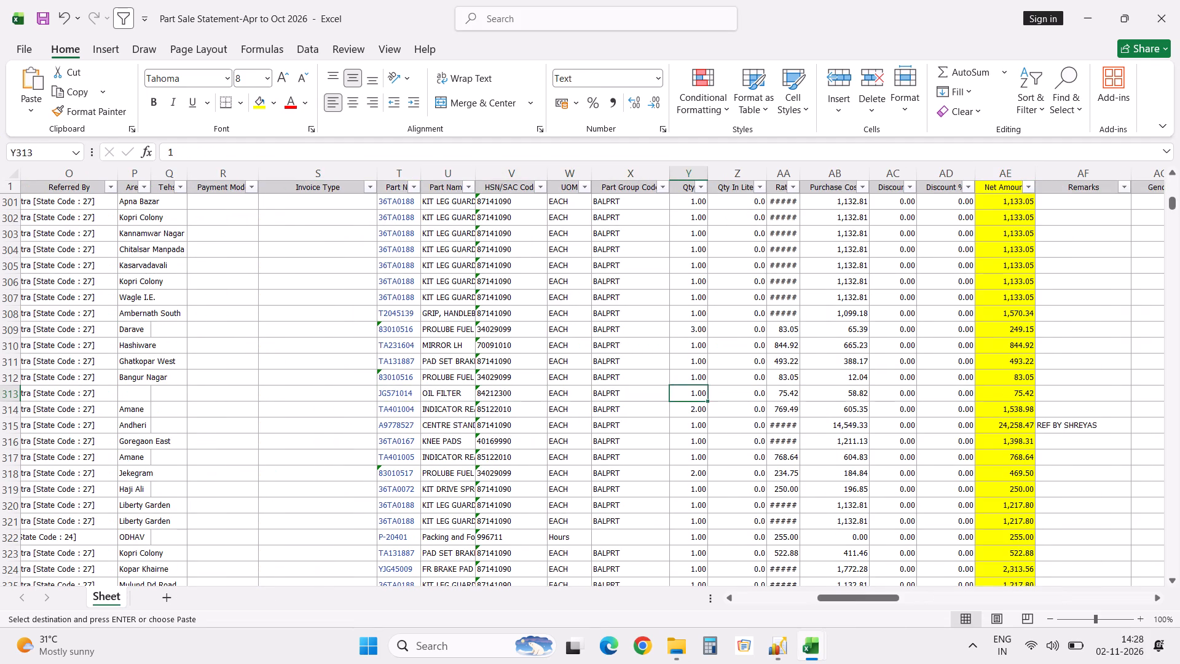
# Examine the found JG571014 row of the Part Sale Statement onward to its Net Amount column.
pyautogui.press('Right')
pyautogui.press('Right')
pyautogui.press('Right')
pyautogui.press('Right')
pyautogui.press('Right')
pyautogui.press('Right')
# Switch to the Service Invoice Statement workbook and examine the first Parts data row across to the Taxable Amount column.
pyautogui.hotkey('alt', 'Tab')
pyautogui.press('Right')
pyautogui.press('Right')
pyautogui.press('Right')
pyautogui.press('Right')
pyautogui.press('Right')
pyautogui.press('Right')
pyautogui.press('Right')
pyautogui.press('Right')
pyautogui.press('Right')
pyautogui.press('Right')
pyautogui.press('Right')
pyautogui.press('Right')
pyautogui.press('Right')
pyautogui.press('Right')
pyautogui.press('Right')
pyautogui.press('Right')
pyautogui.press('Right')
pyautogui.press('Right')
pyautogui.press('Right')
pyautogui.press('Right')
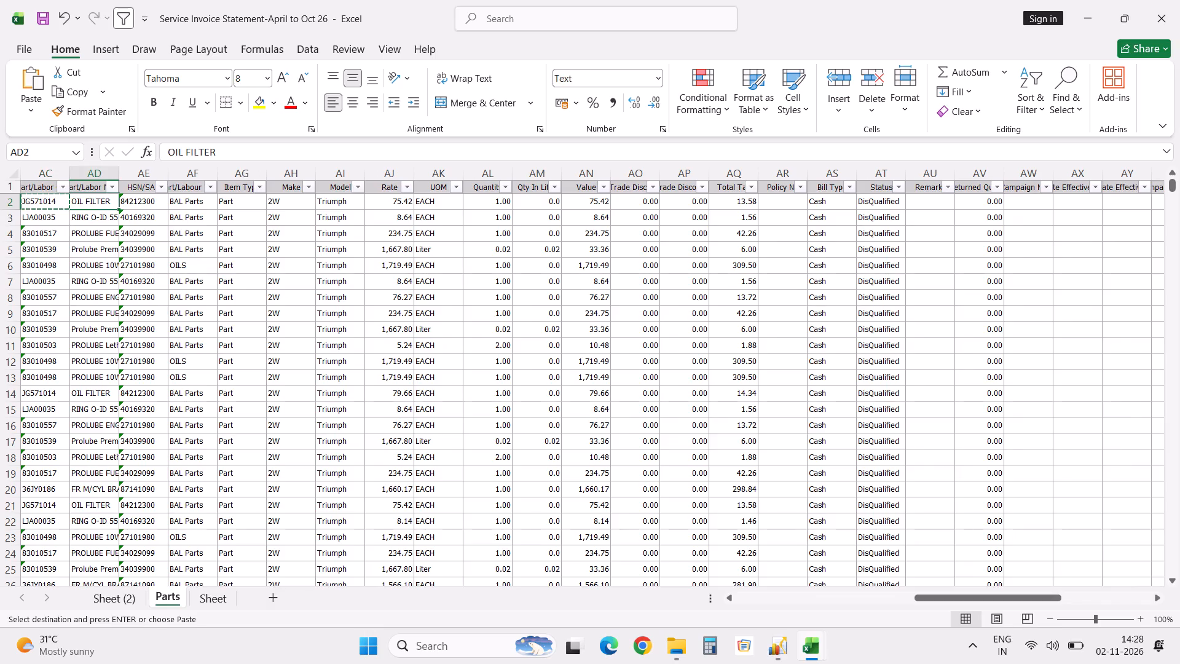
pyautogui.press('Right')
pyautogui.press('Right')
pyautogui.press('Right')
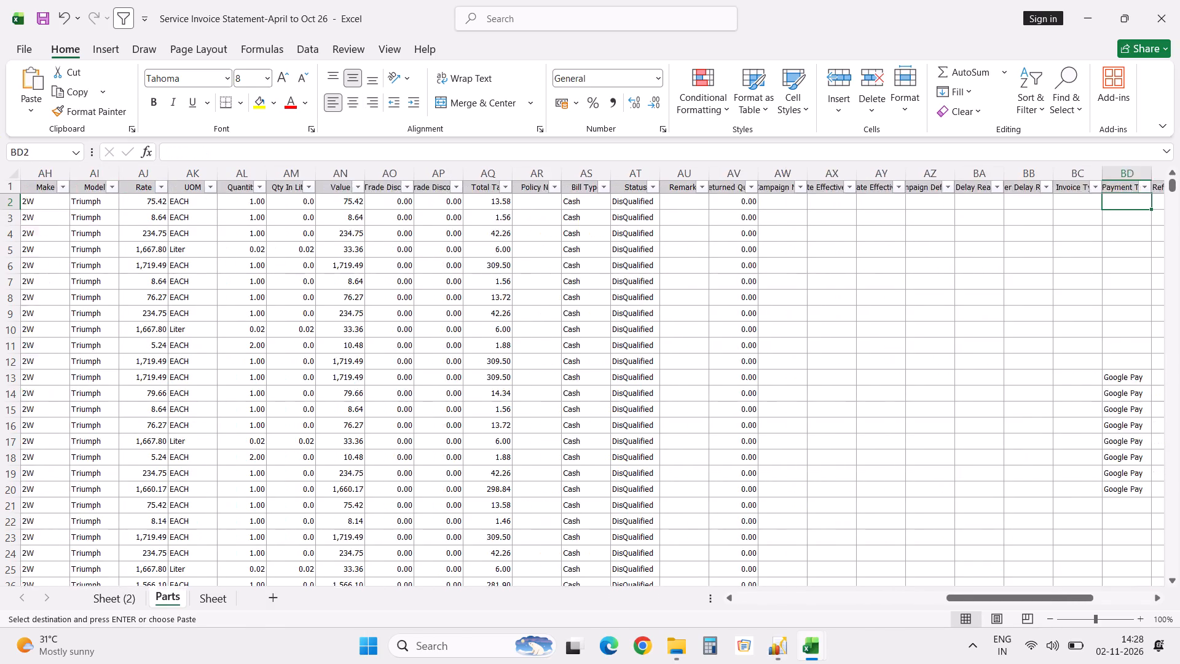
pyautogui.press('Right')
pyautogui.press('Right')
pyautogui.press('Right')
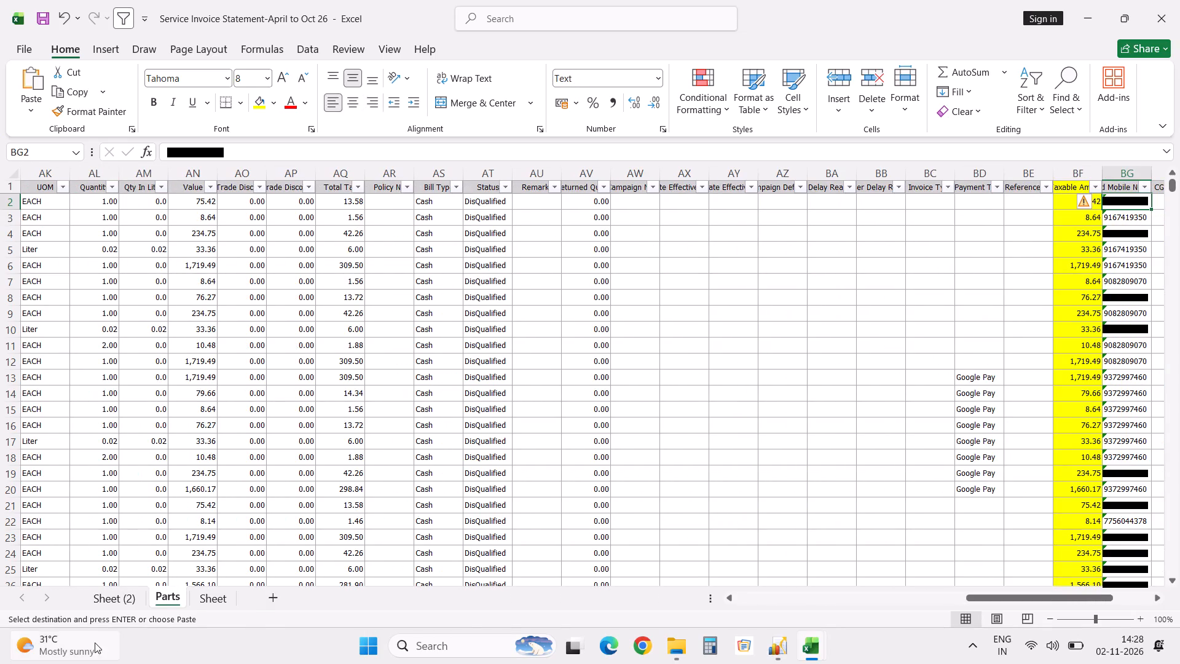
# Hide the worksheets Sheet (2) and Sheet in the Service Invoice Statement workbook.
pyautogui.click(118, 601)
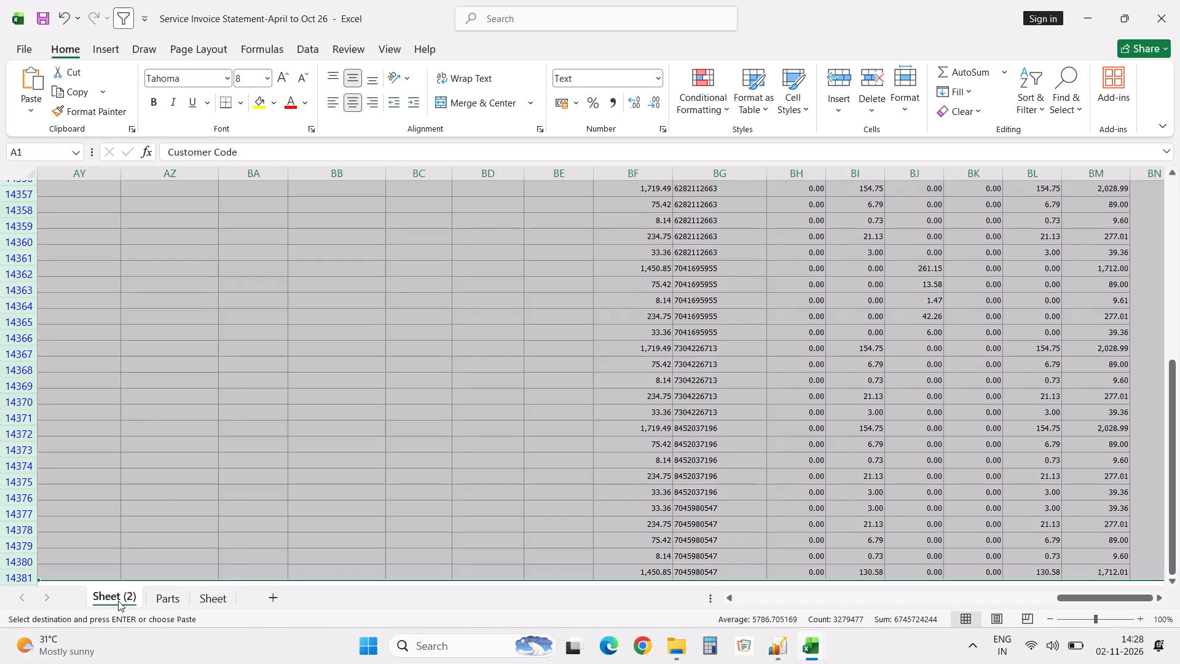
pyautogui.rightClick(118, 601)
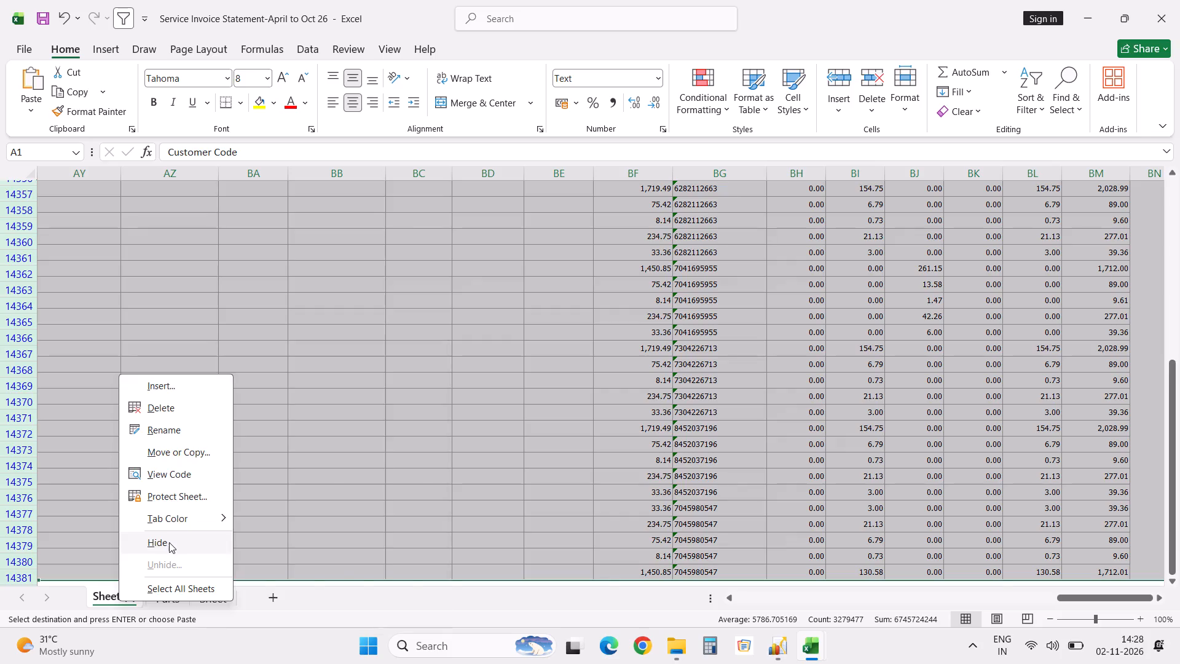
pyautogui.click(169, 542)
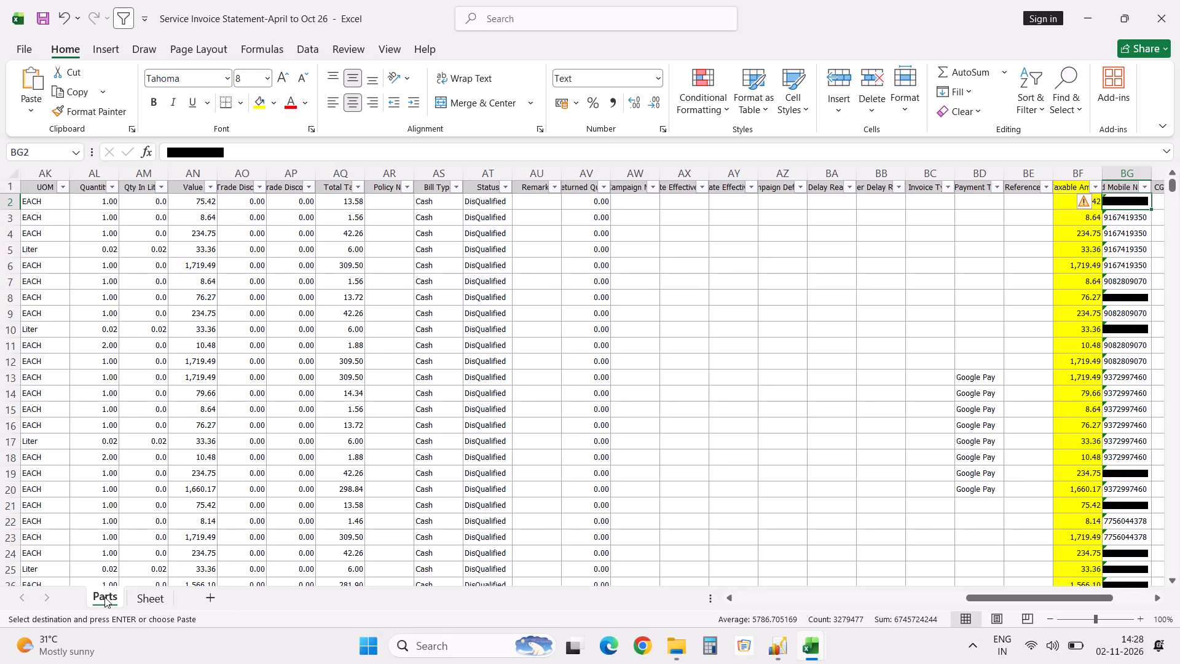
pyautogui.click(155, 598)
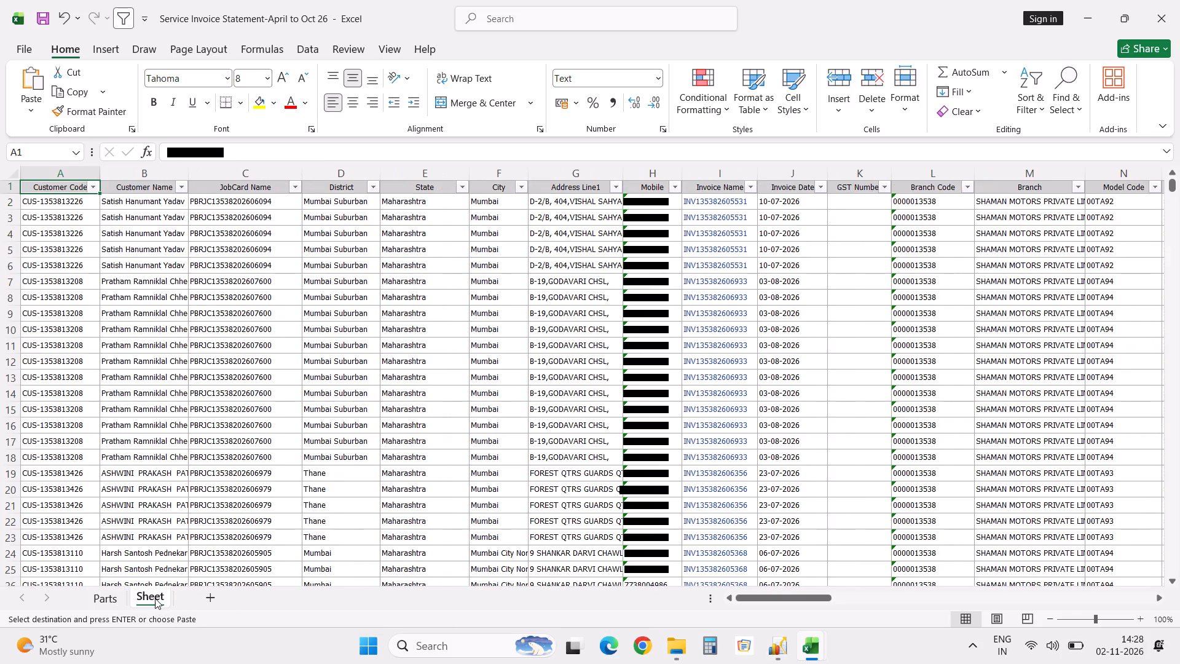
pyautogui.press('F4')
# Return to cell A1 of the Parts sheet and save the Service Invoice Statement workbook.
pyautogui.click(214, 434)
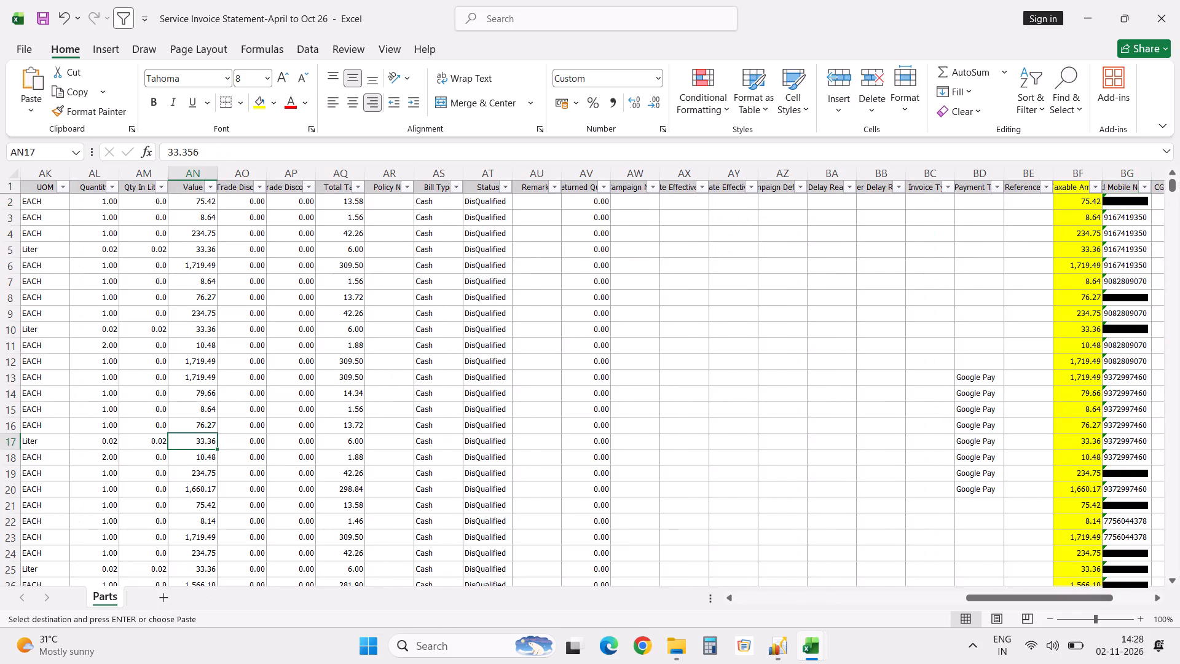
pyautogui.hotkey('ctrl', 'Up')
pyautogui.hotkey('ctrl', 'Left')
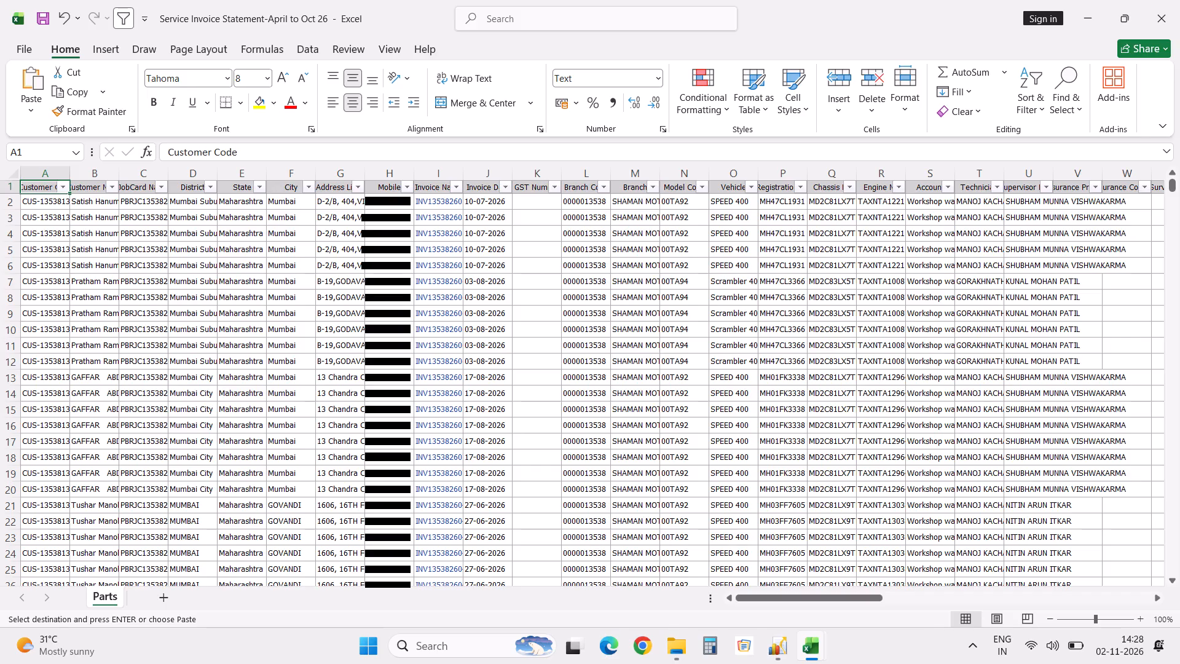
pyautogui.hotkey('ctrl', 's')
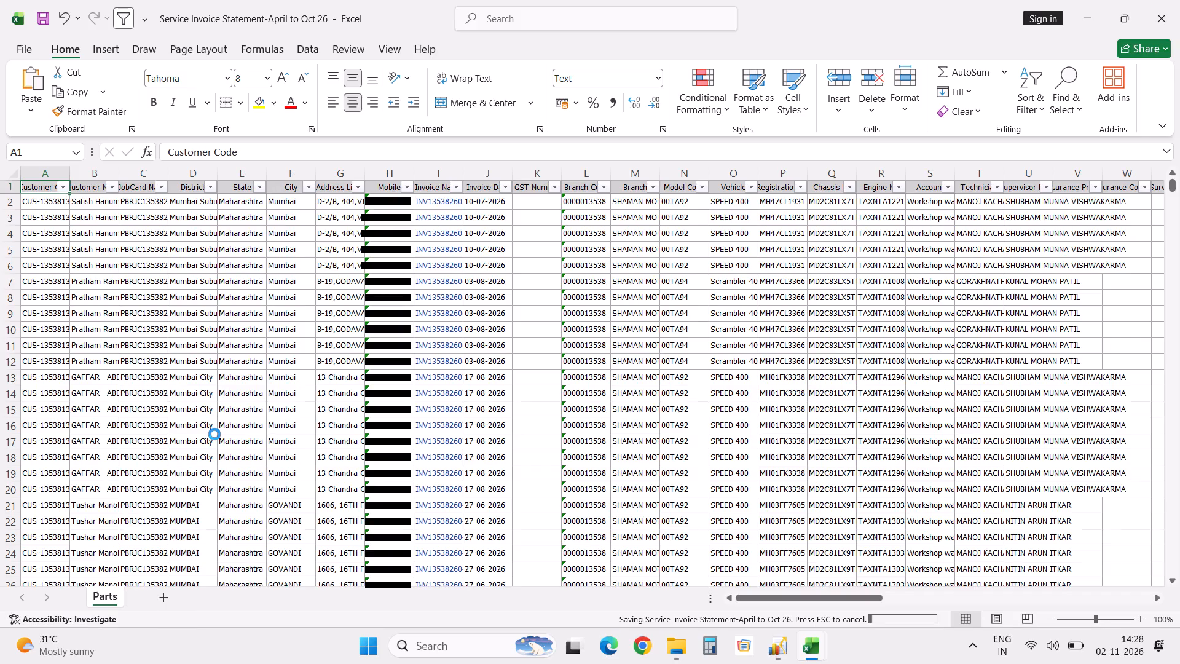
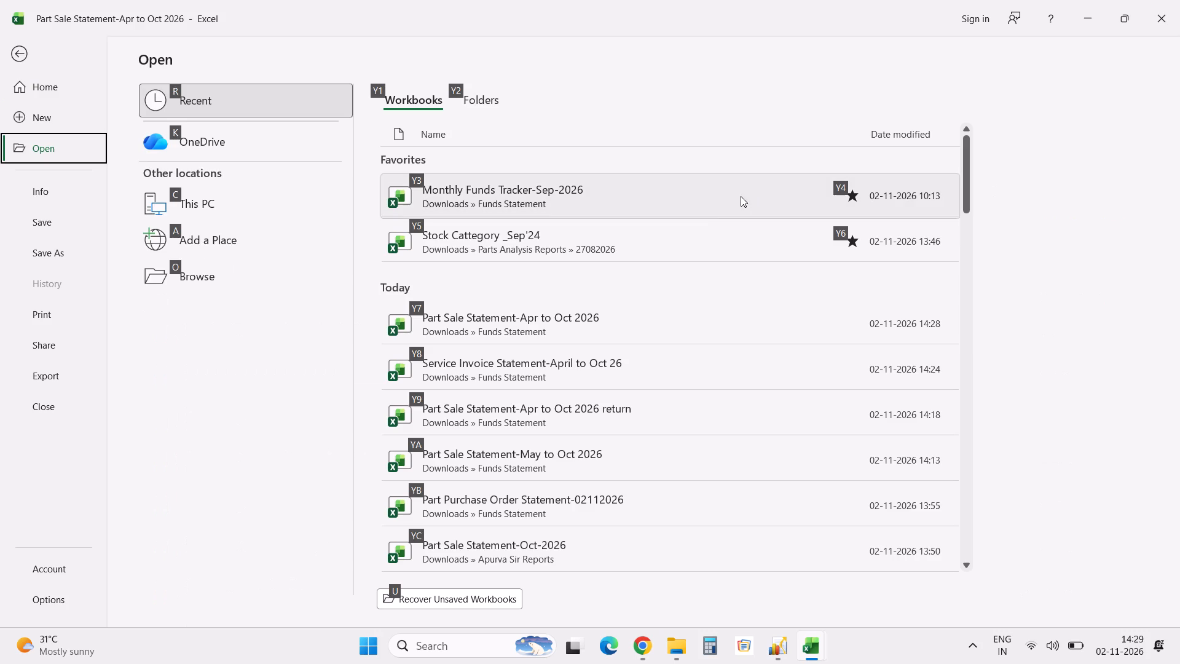
# Open the Stock Cattegory _Sep'24 workbook and copy its I5:J5 Category and Part Group headers to BT1 of the Part Sale Statement.
pyautogui.click(690, 238)
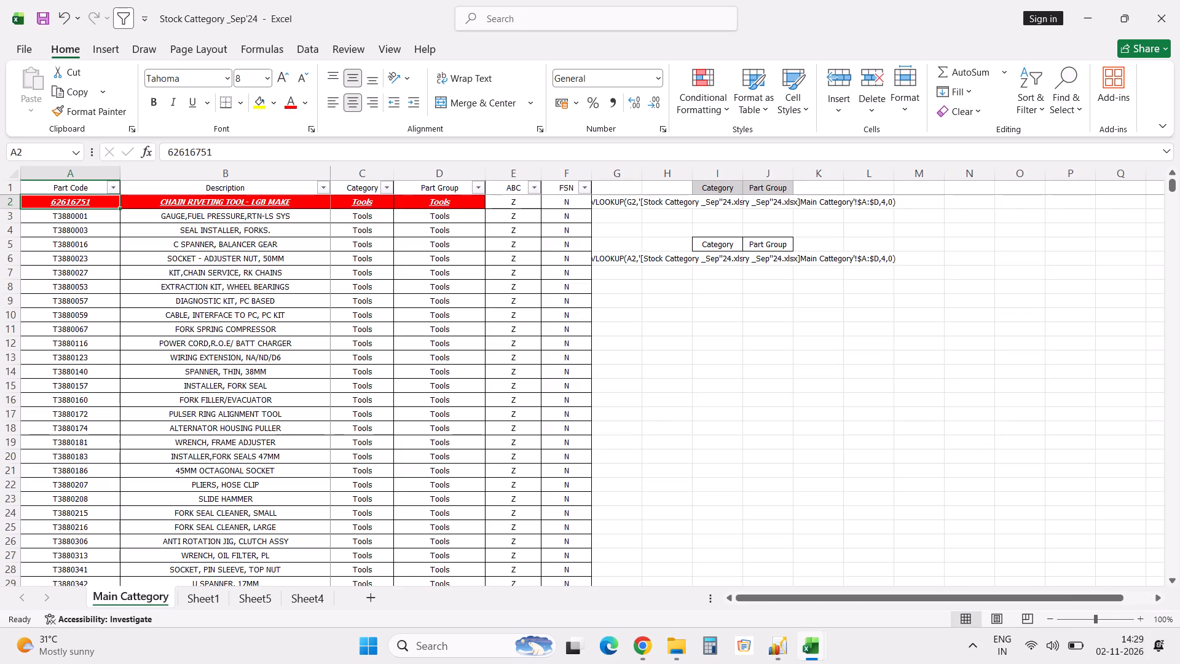
pyautogui.click(711, 248)
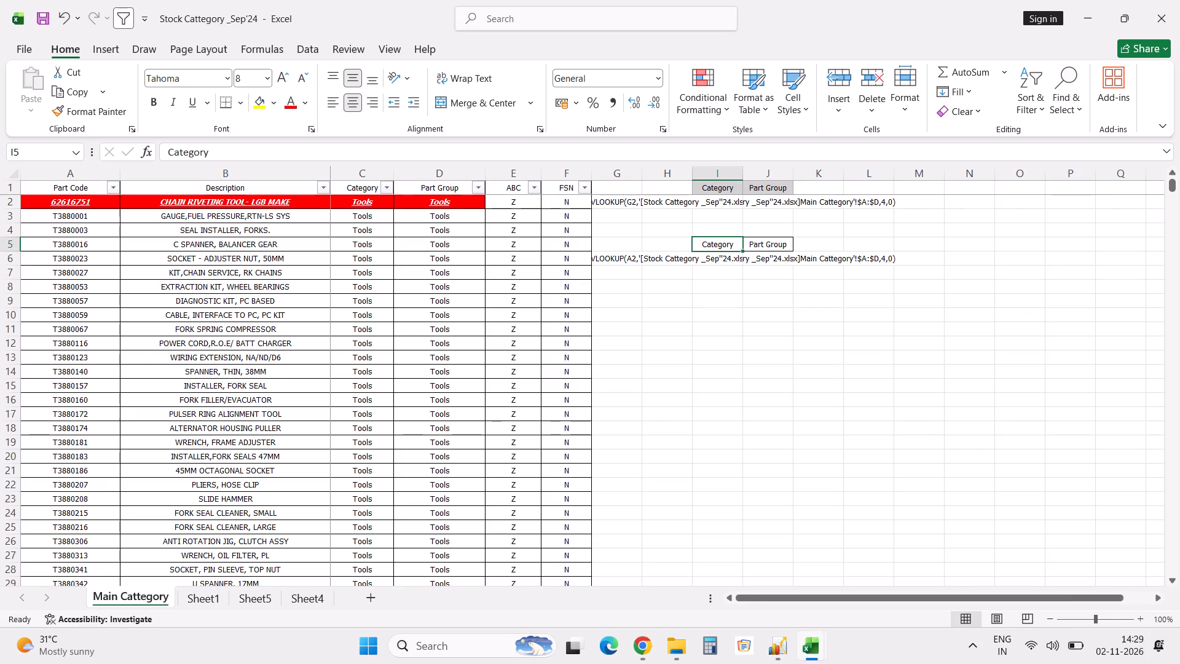
pyautogui.hotkey('shift', 'Right')
pyautogui.hotkey('ctrl', 'c')
pyautogui.hotkey('alt', 'Tab')
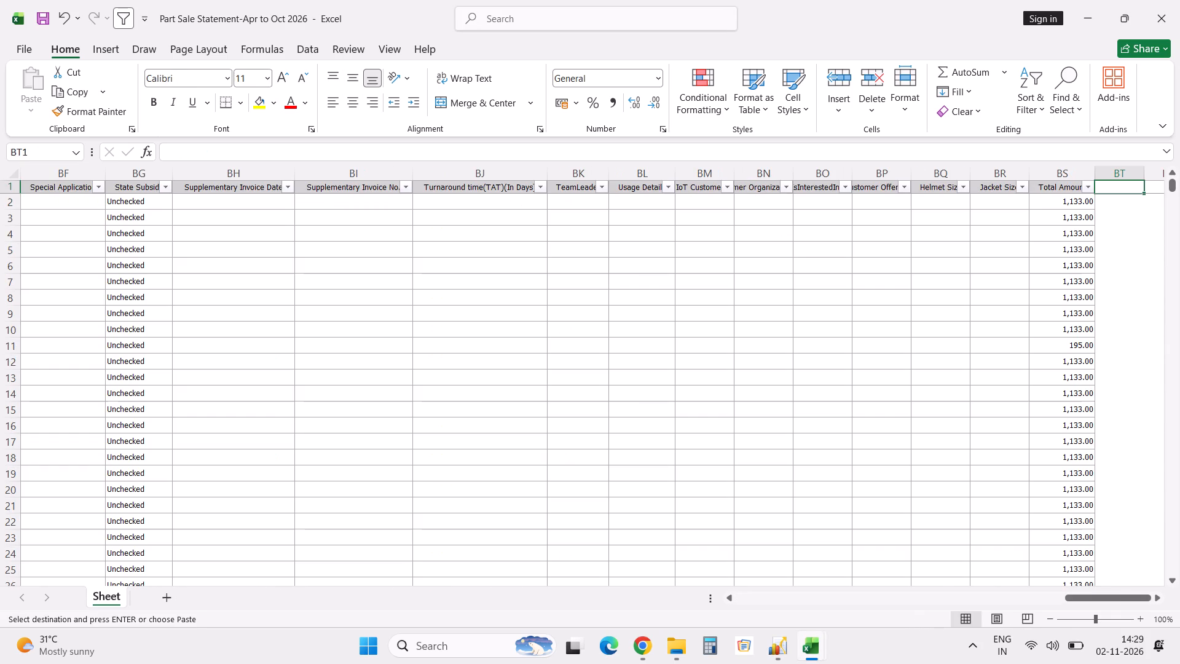
pyautogui.hotkey('ctrl', 'v')
pyautogui.press('Down')
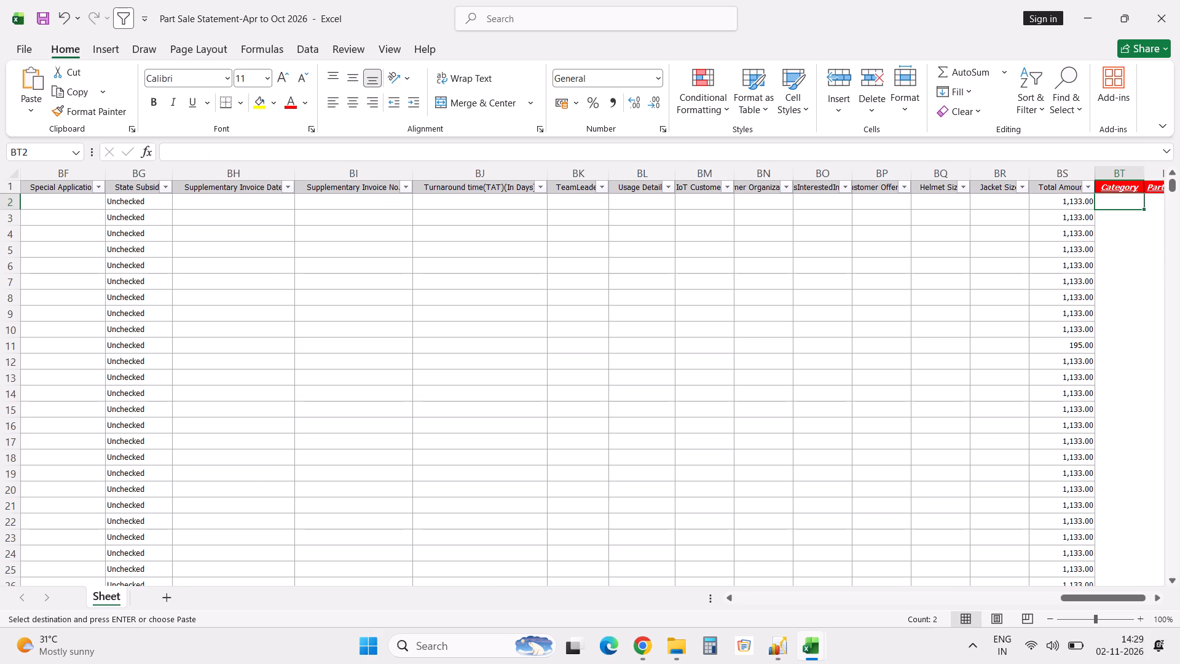
pyautogui.press('Up')
pyautogui.press('Down')
# In BT2, enter an exact-match VLOOKUP of part number T2 in Main Cattegory $A$1:$D$4825 of Stock Cattegory _Sep'24, returning column 3.
pyautogui.write('=vlo')
pyautogui.press('Tab')
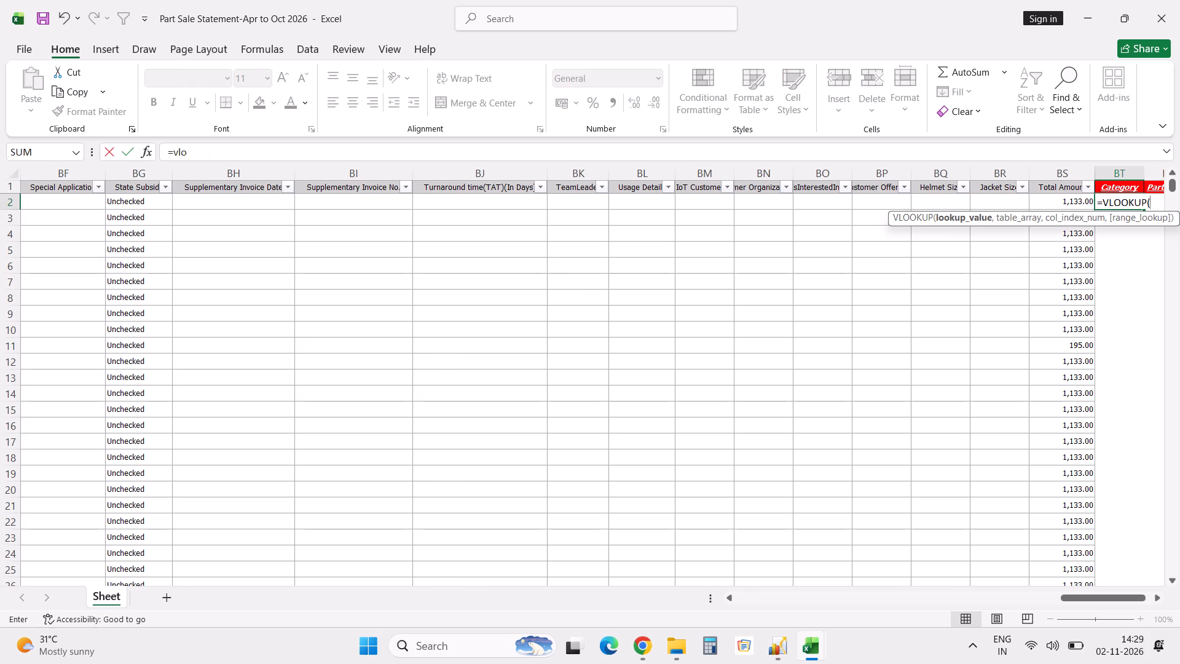
pyautogui.press('Left')
pyautogui.press('Left')
pyautogui.press('Left')
pyautogui.press('Left')
pyautogui.press('Left')
pyautogui.press('Left')
pyautogui.press('Left')
pyautogui.press('Left')
pyautogui.press('Left')
pyautogui.press('Left')
pyautogui.press('Left')
pyautogui.press('Left')
pyautogui.press('Left')
pyautogui.press('Left')
pyautogui.press('Left')
pyautogui.press('Left')
pyautogui.press('Left')
pyautogui.press('Left')
pyautogui.press('Left')
pyautogui.press('Left')
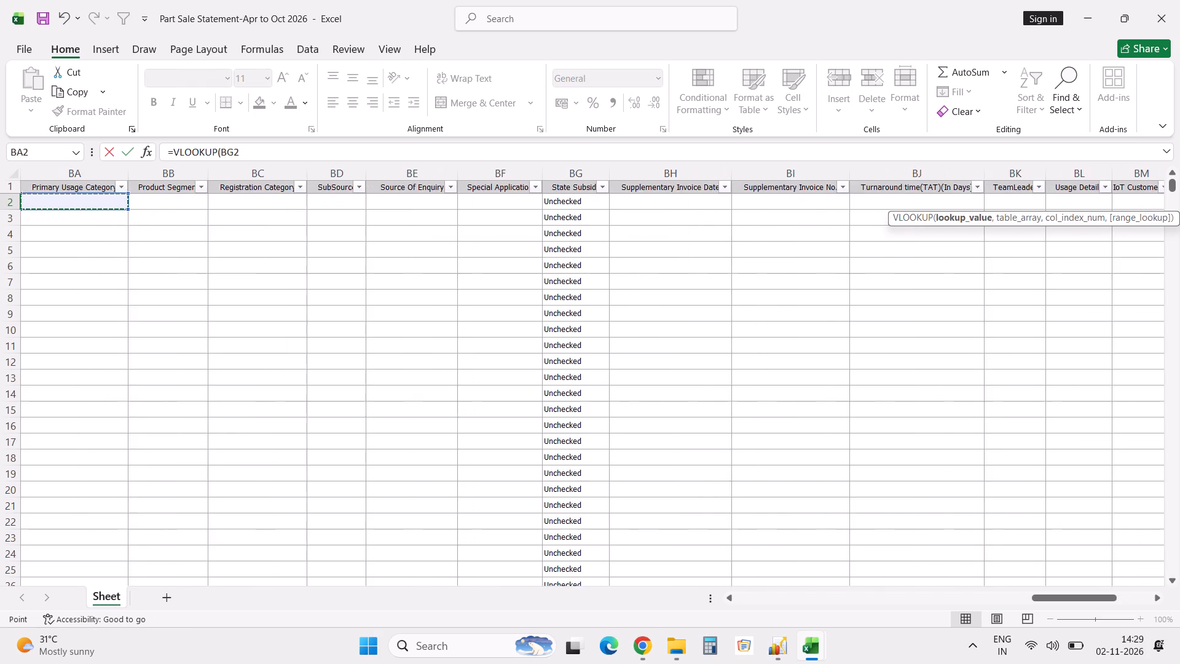
pyautogui.press('Left')
pyautogui.press('Left')
pyautogui.press('Left')
pyautogui.press('Left')
pyautogui.press('Left')
pyautogui.press('Left')
pyautogui.press('Left')
pyautogui.press('Left')
pyautogui.press('Left')
pyautogui.press('Left')
pyautogui.press('Left')
pyautogui.press('Left')
pyautogui.press('Left')
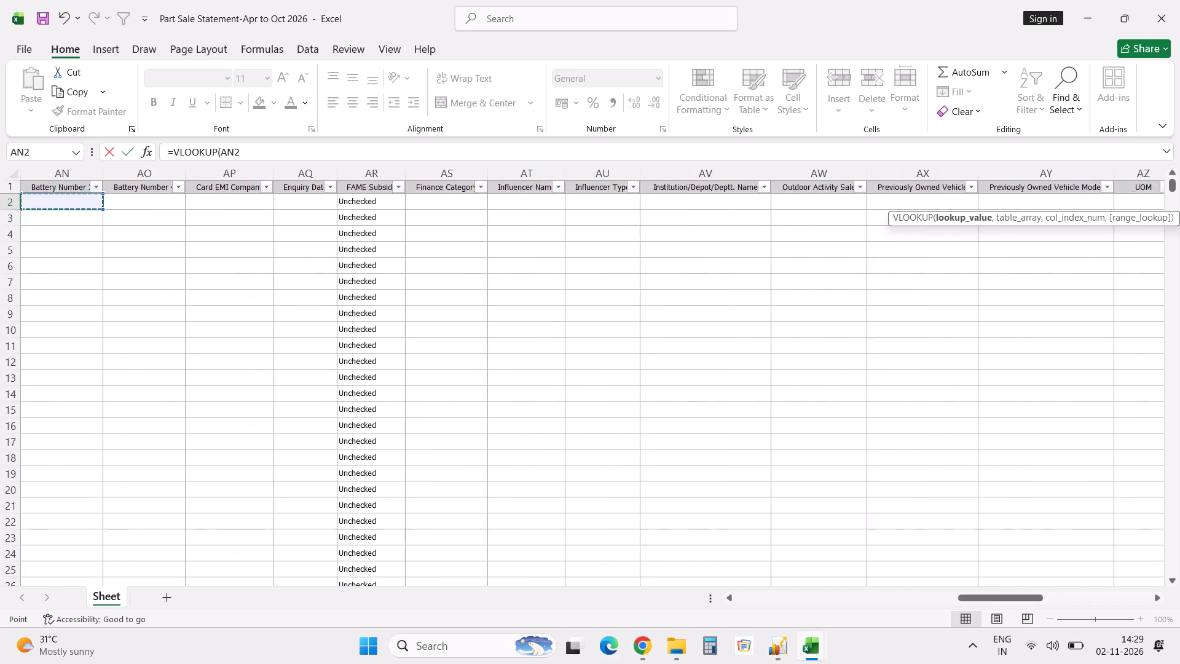
pyautogui.press('Left')
pyautogui.press('Left')
pyautogui.press('Left')
pyautogui.press('Left')
pyautogui.press('Left')
pyautogui.press('Left')
pyautogui.press('Left')
pyautogui.press('Left')
pyautogui.press('Left')
pyautogui.press('Left')
pyautogui.press('Left')
pyautogui.press('Left')
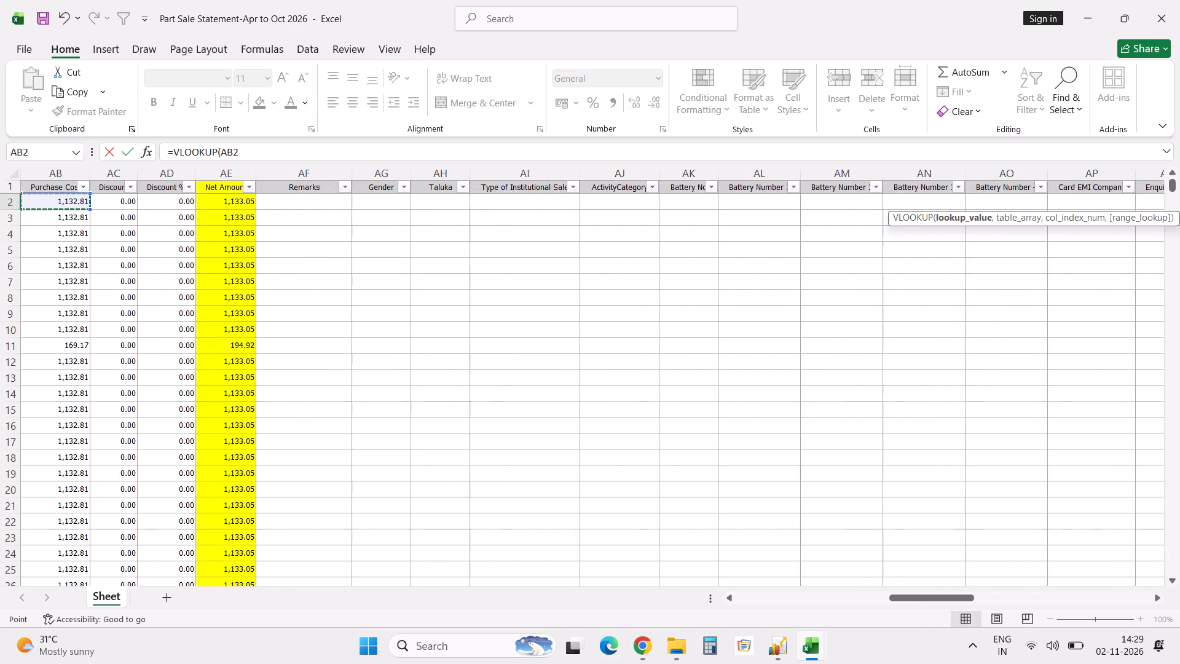
pyautogui.press('Left')
pyautogui.press('Left')
pyautogui.press('Left')
pyautogui.press('Left')
pyautogui.press('Left')
pyautogui.press('Left')
pyautogui.press('Left')
pyautogui.press('Left')
pyautogui.press('Left')
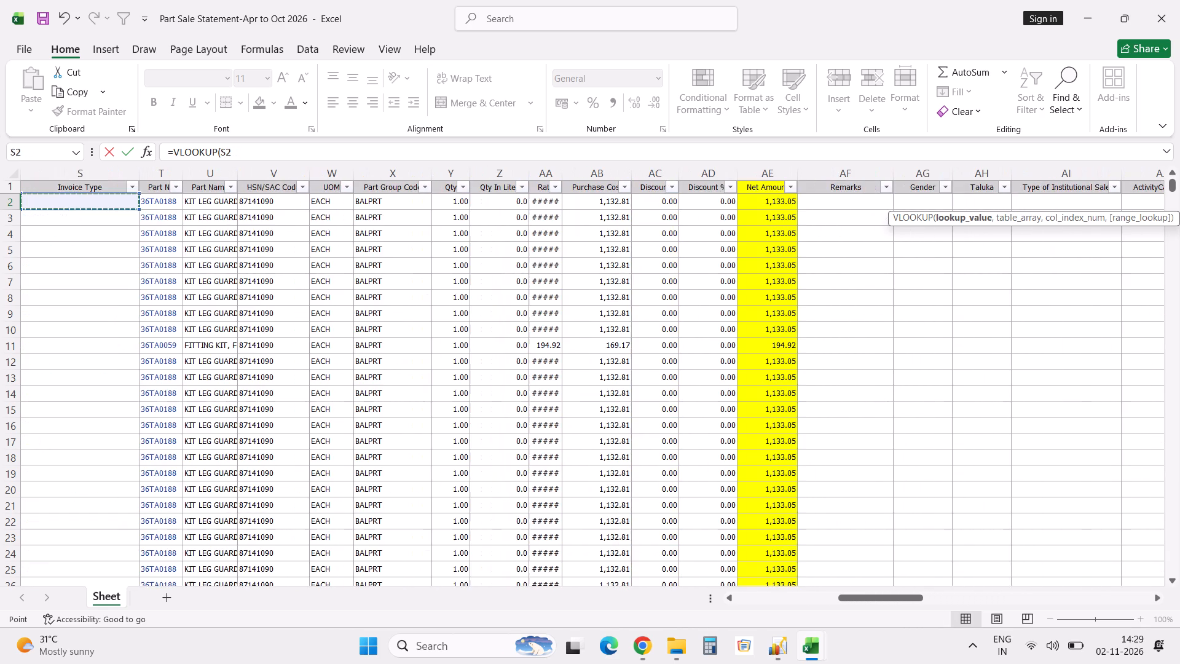
pyautogui.press('Right')
pyautogui.press(',')
pyautogui.hotkey('alt', 'Tab')
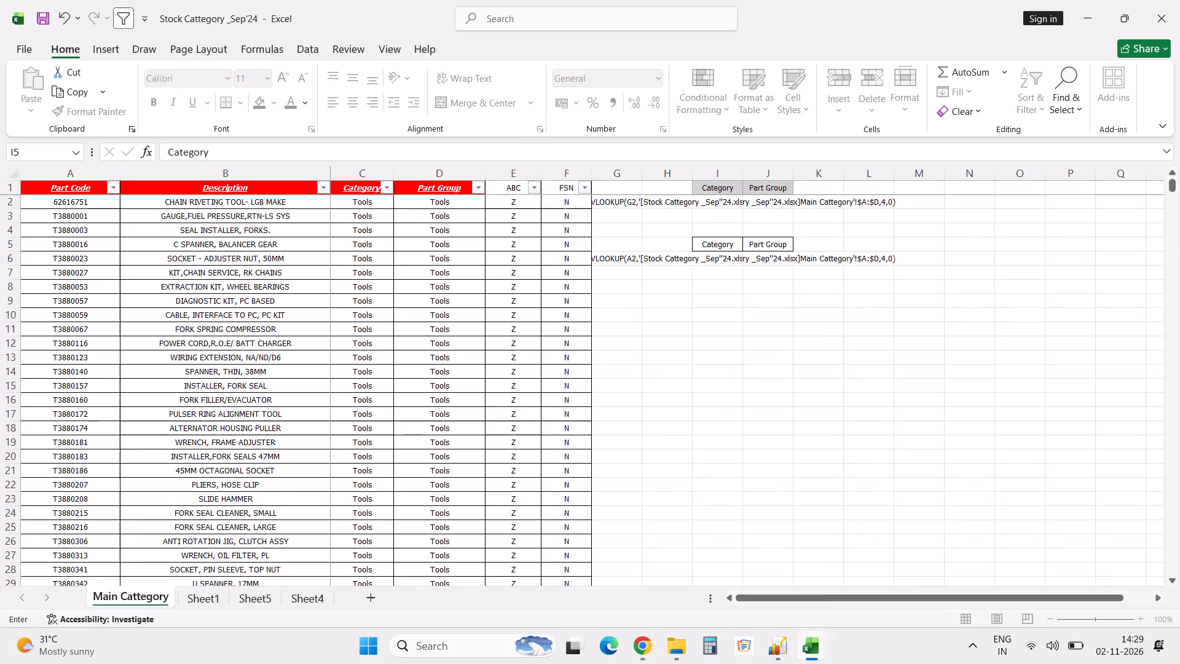
pyautogui.click(89, 190)
pyautogui.hotkey('shift', 'Right')
pyautogui.hotkey('shift', 'Right')
pyautogui.hotkey('shift', 'Right')
pyautogui.hotkey('ctrl', 'shift', 'Down')
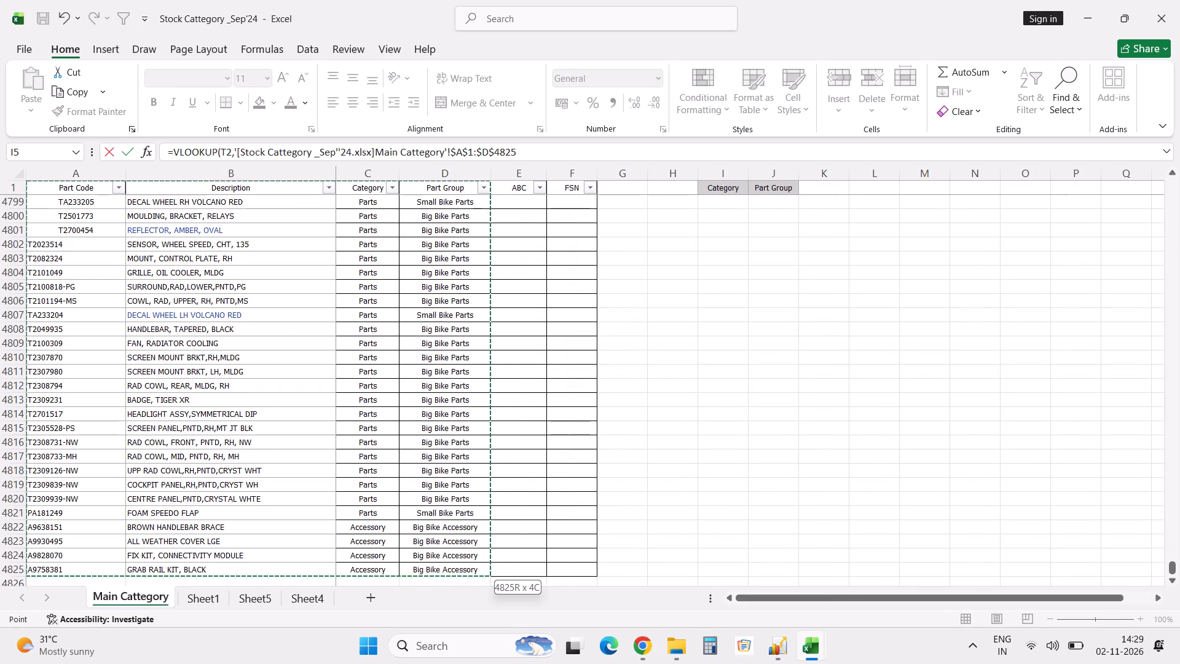
pyautogui.write(',3,0')
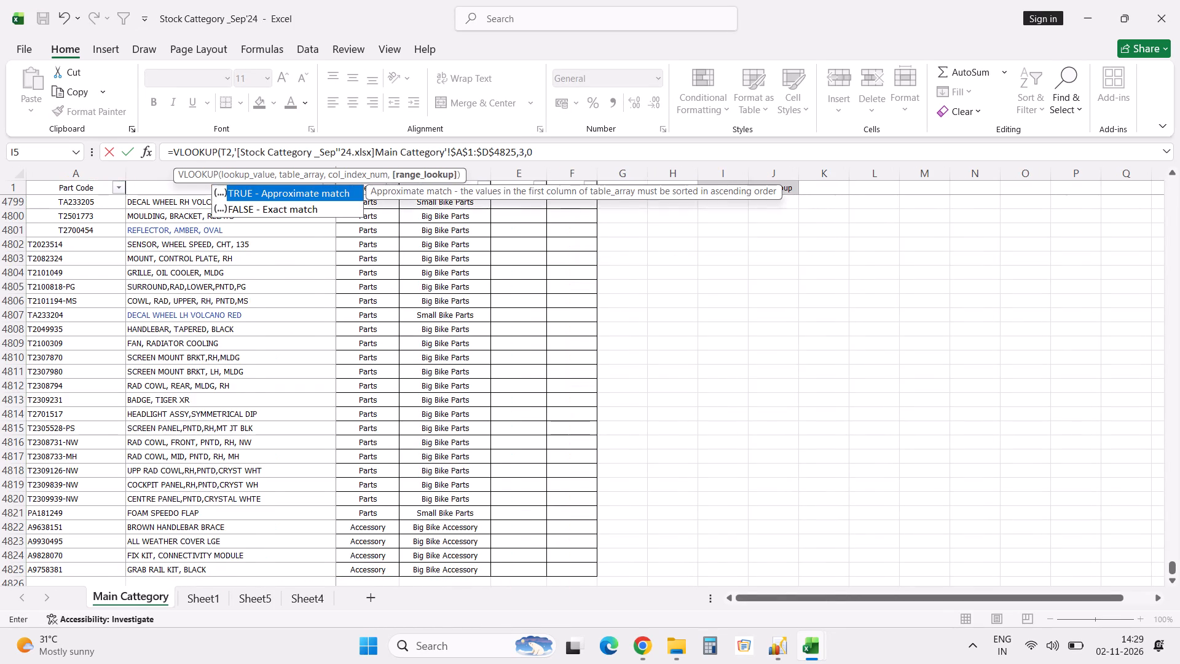
pyautogui.press('Return')
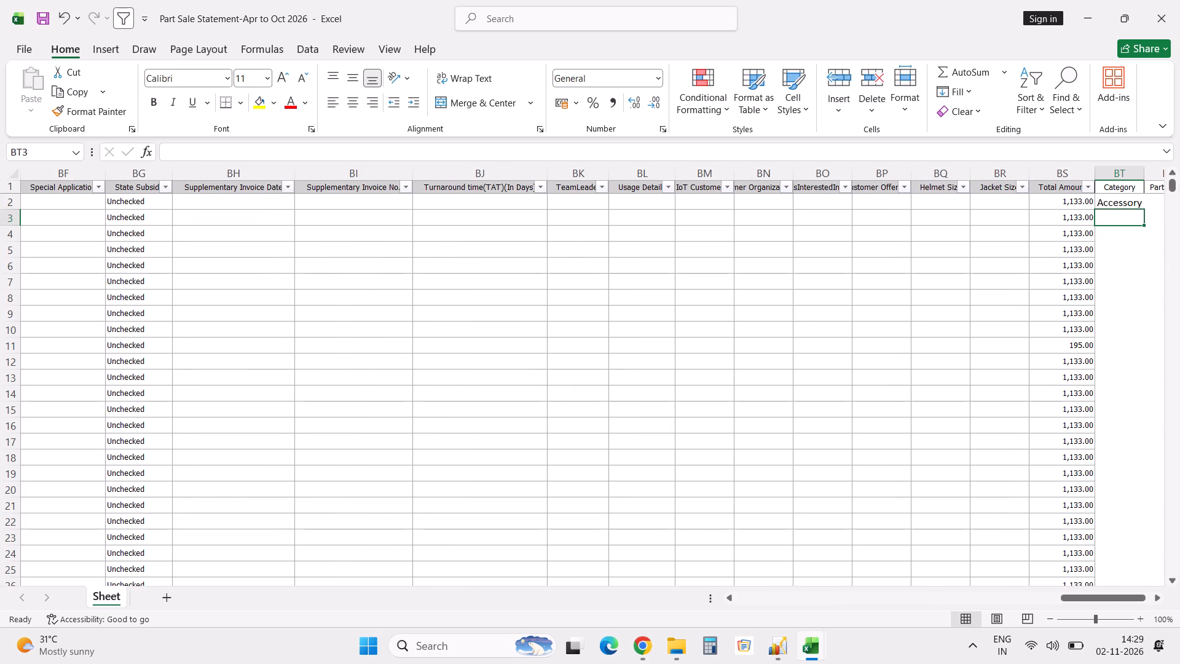
# Copy the Category lookup formula from BT2 into BU2 under Part Group and set its column index to 4.
pyautogui.click(1120, 202)
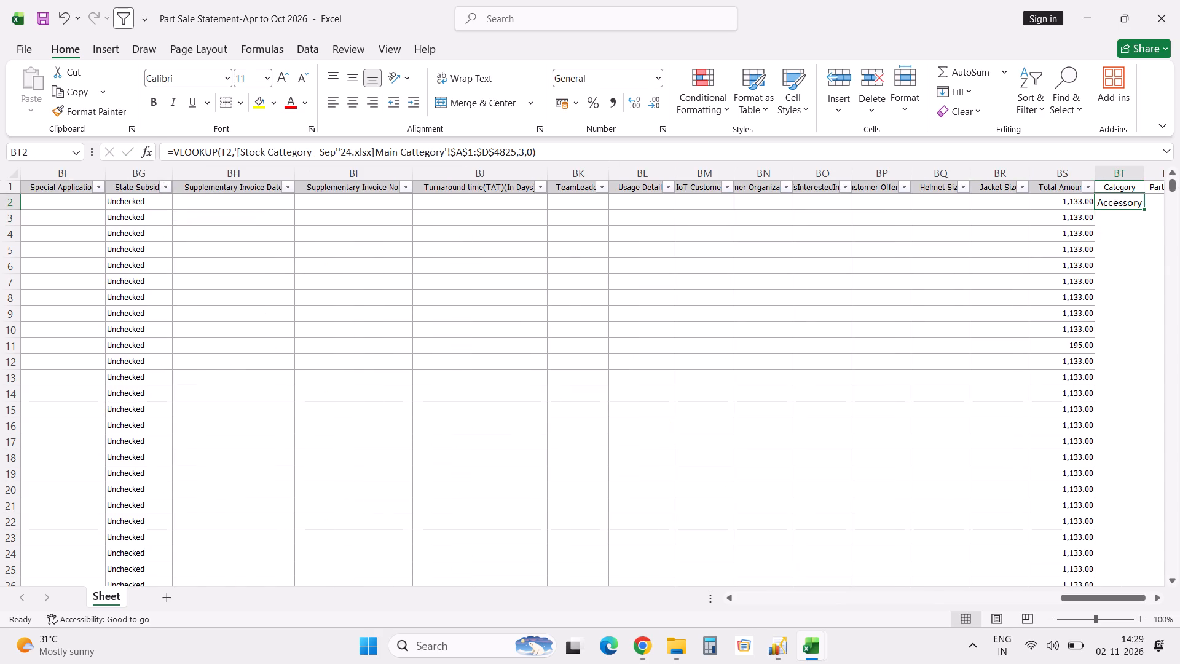
pyautogui.click(608, 149)
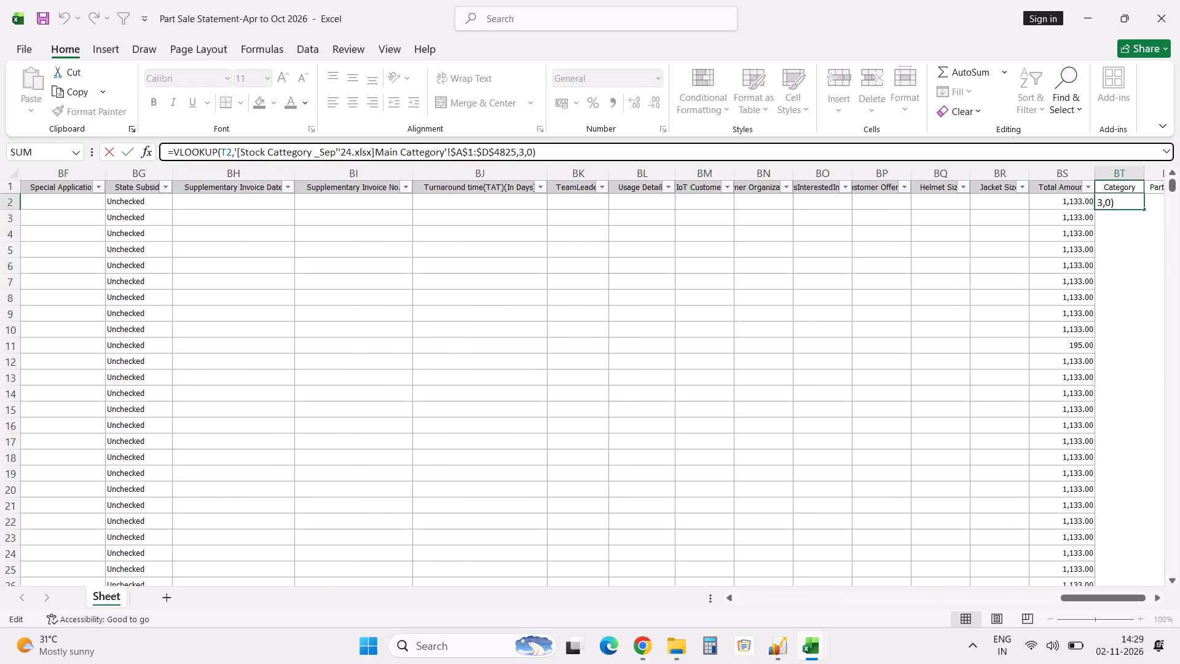
pyautogui.keyDown('shift'); pyautogui.click(174, 151); pyautogui.keyUp('shift')
pyautogui.hotkey('ctrl', 'c')
pyautogui.press('Tab')
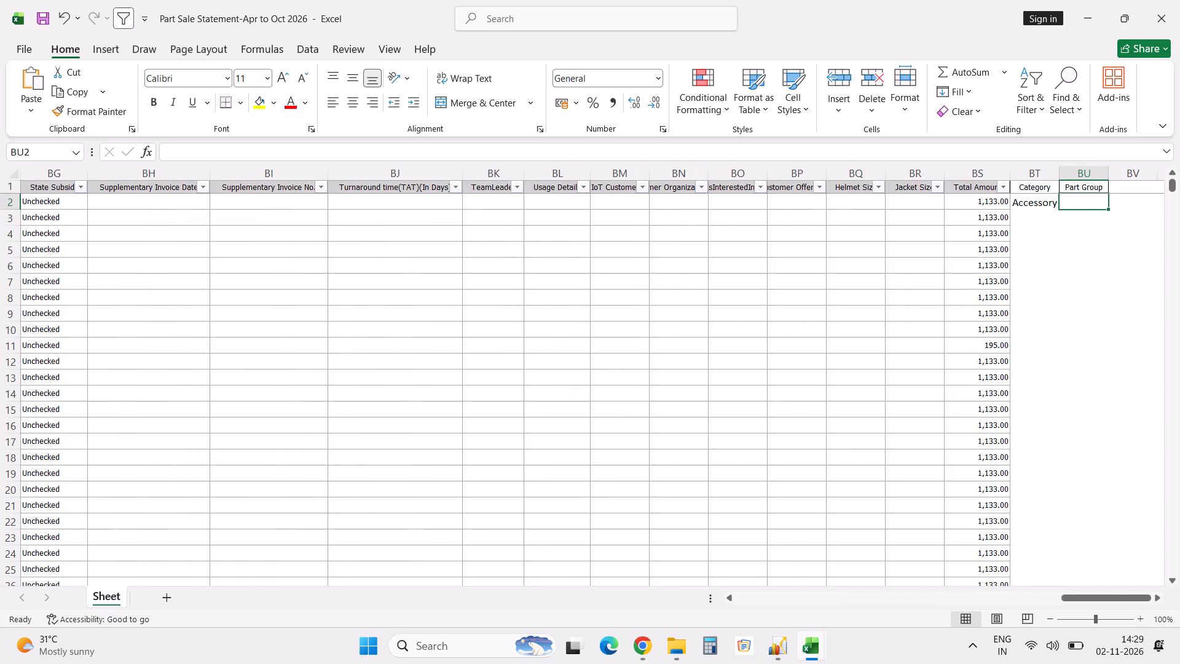
pyautogui.hotkey('ctrl', 'v')
pyautogui.click(562, 152)
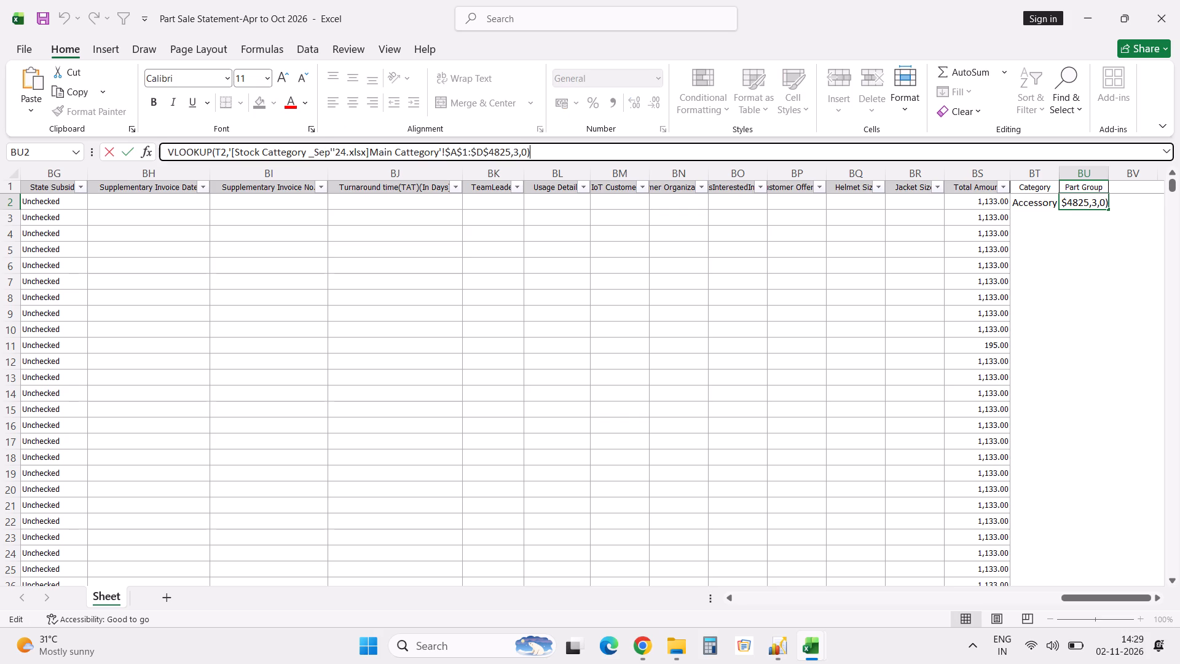
pyautogui.press('Left')
pyautogui.press('Left')
pyautogui.press('Left')
pyautogui.hotkey('shift', 'Left')
pyautogui.press('4')
pyautogui.click(166, 150)
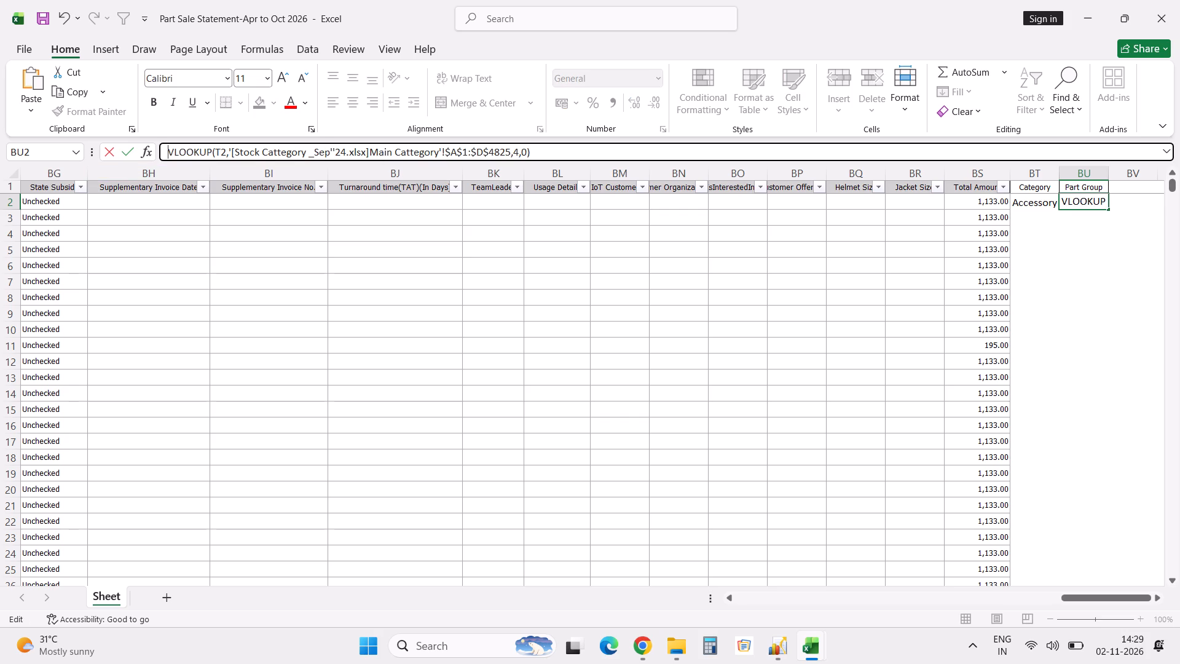
pyautogui.press('=')
pyautogui.press('Return')
# Fill the BT2:BU2 Category and Part Group formulas down to the last data row.
pyautogui.press('Left')
pyautogui.press('Up')
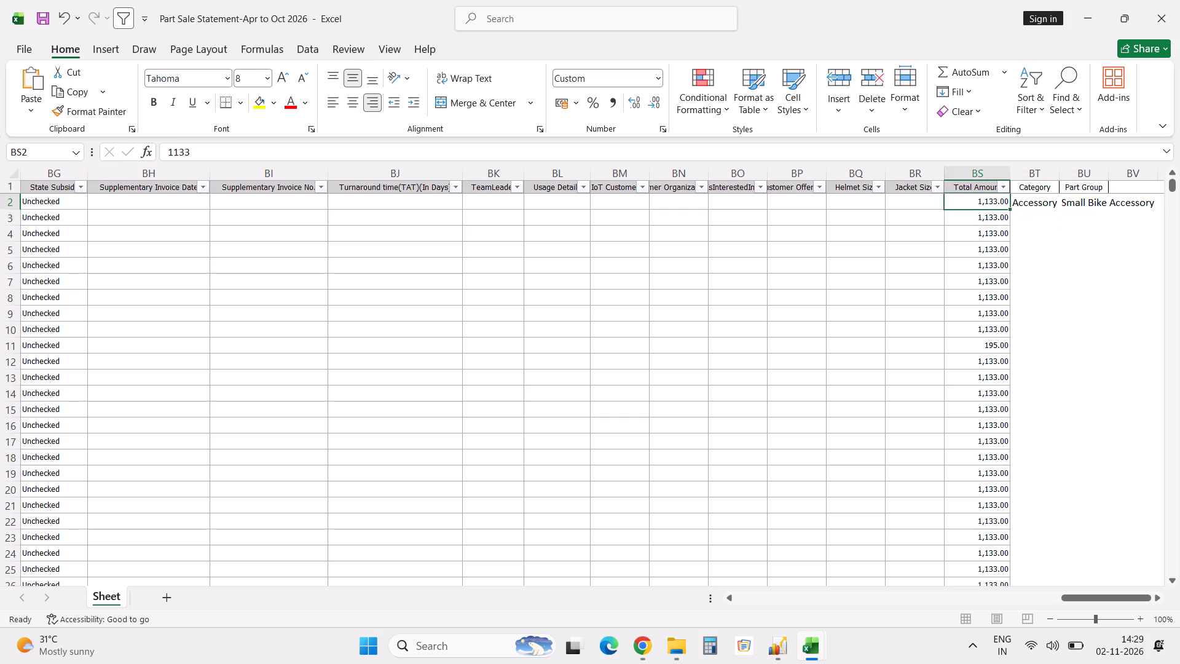
pyautogui.press('Right')
pyautogui.hotkey('shift', 'Right')
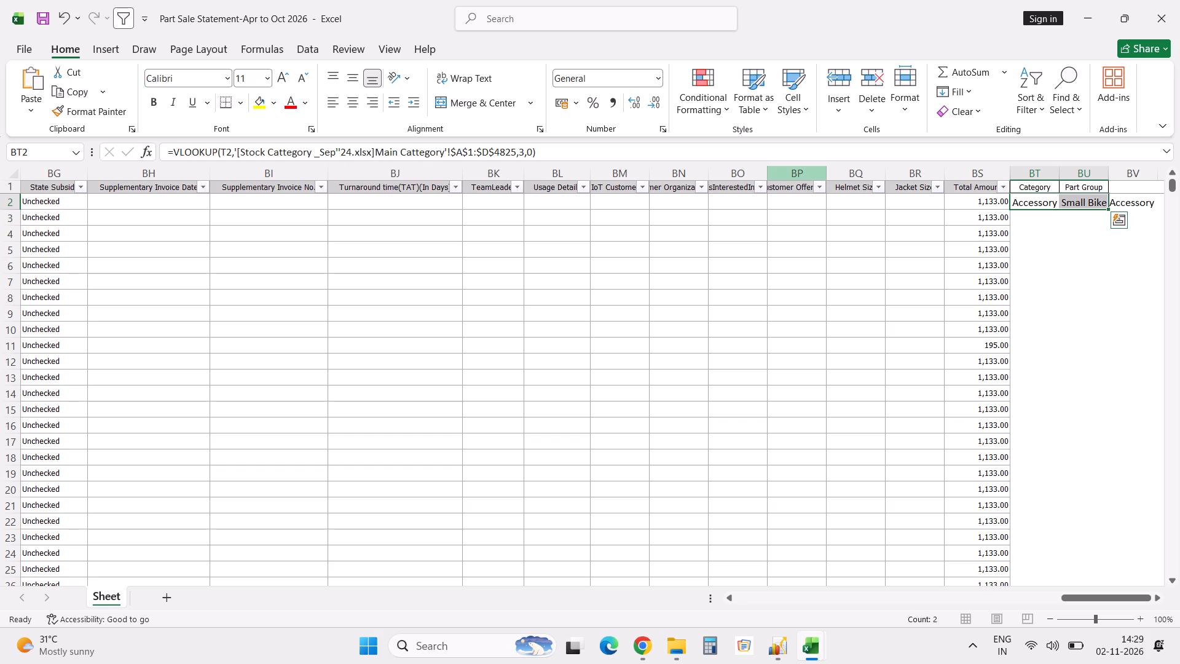
pyautogui.doubleClick(1109, 209)
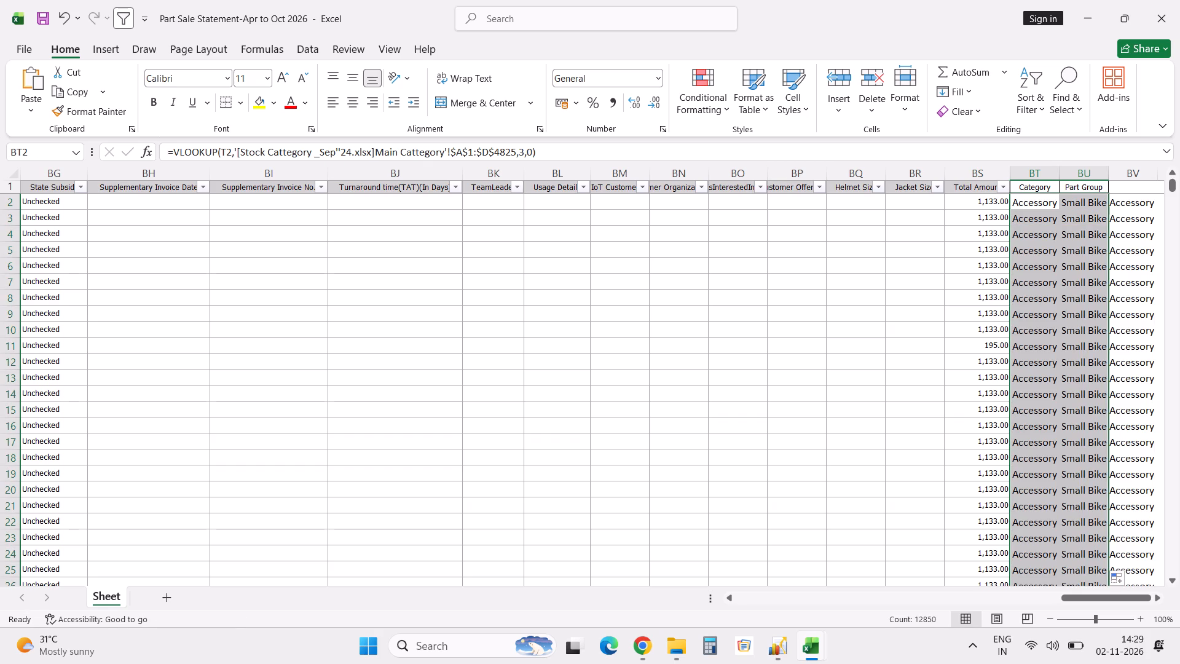
# Remove and re-add the header-row filter so that it includes the Category and Part Group columns.
pyautogui.click(1032, 188)
pyautogui.hotkey('alt', 'd')
pyautogui.write('ff')
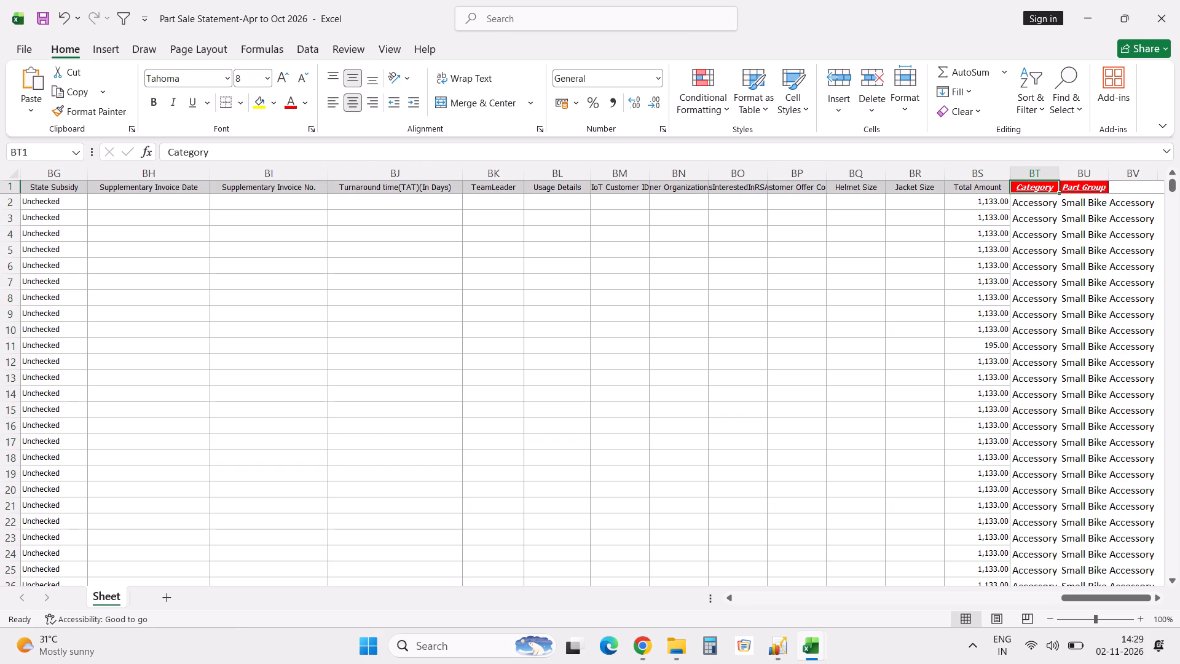
pyautogui.hotkey('alt', 'd')
pyautogui.write('ff')
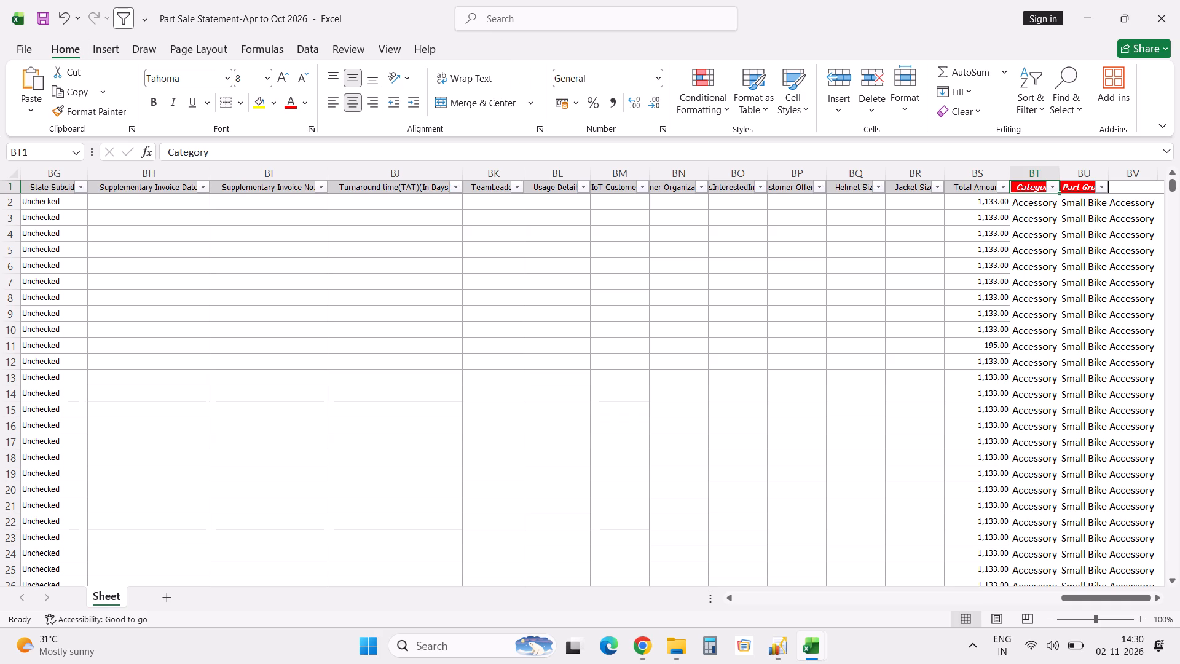
# Filter the Category column to show only the #N/A rows.
pyautogui.click(1052, 189)
pyautogui.click(930, 386)
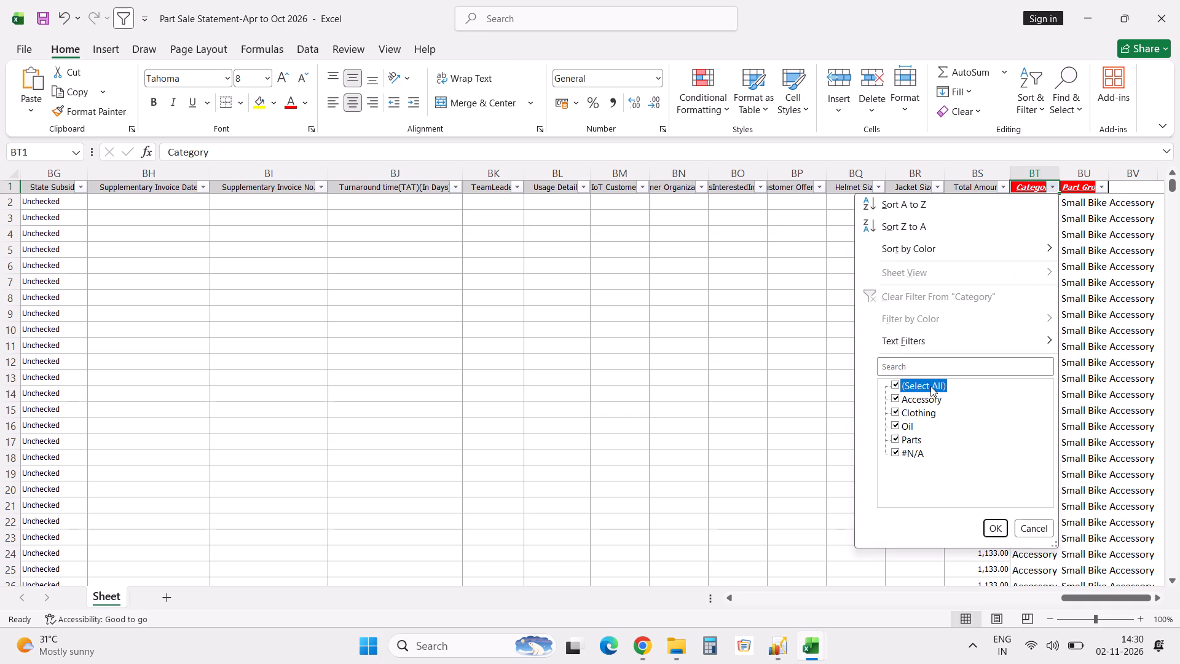
pyautogui.click(914, 458)
pyautogui.click(997, 529)
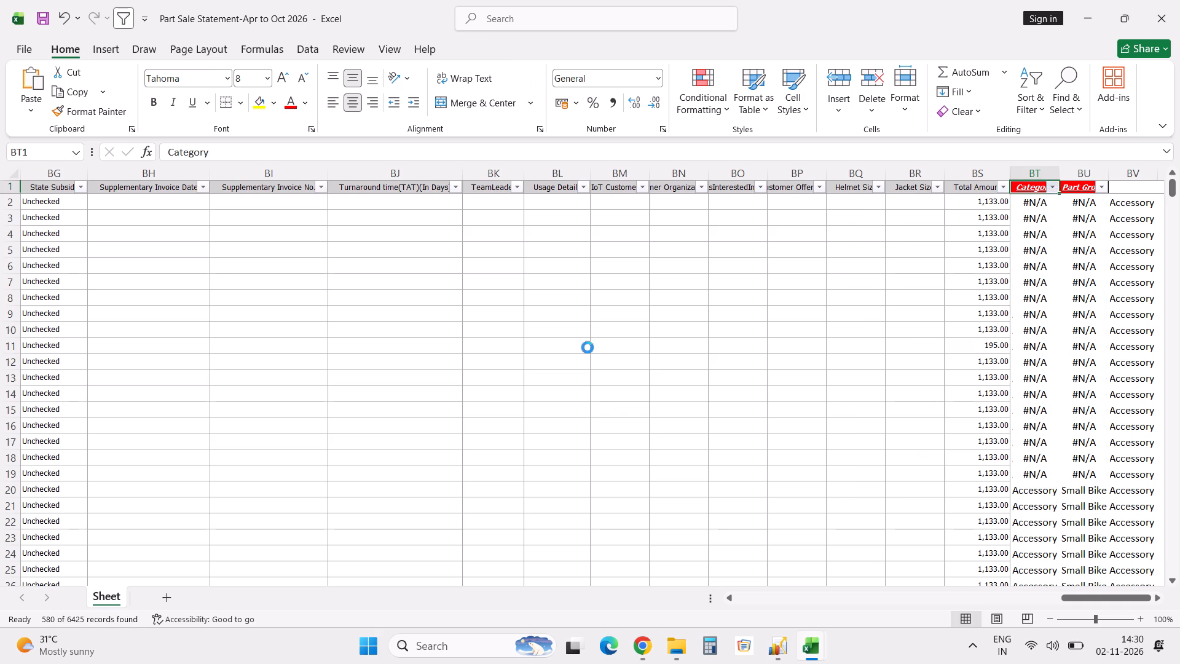
# Convert the text-stored part numbers in the filtered Part No column, from T70 down to the last row, to numbers.
pyautogui.click(271, 188)
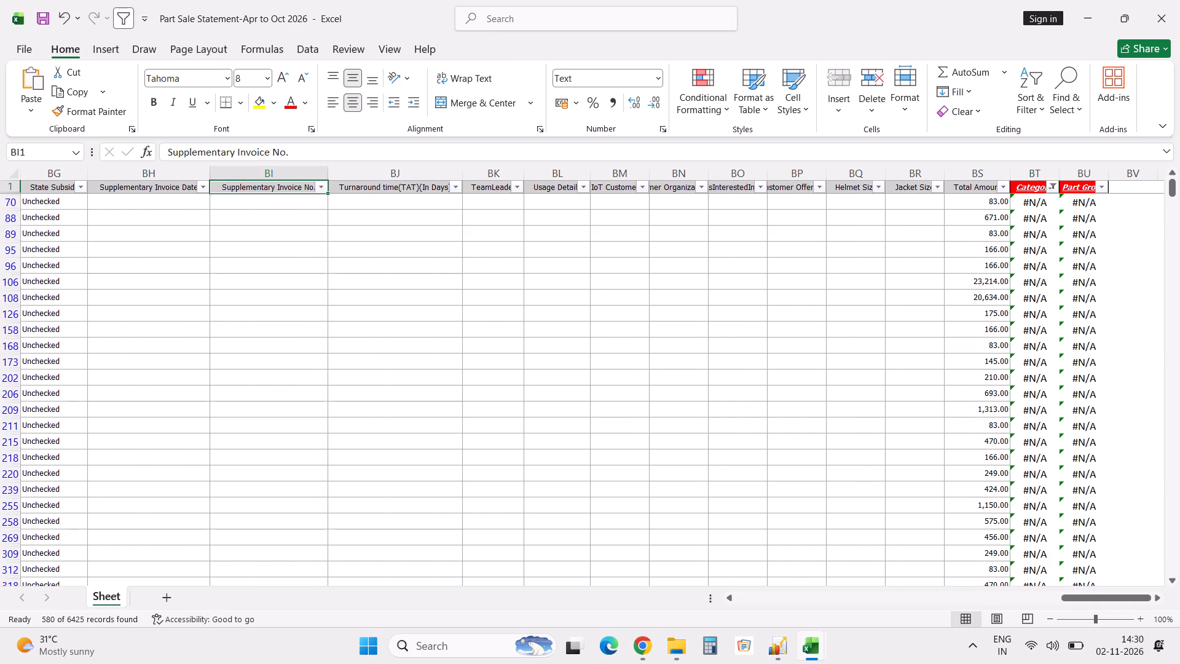
pyautogui.hotkey('ctrl', 'Left')
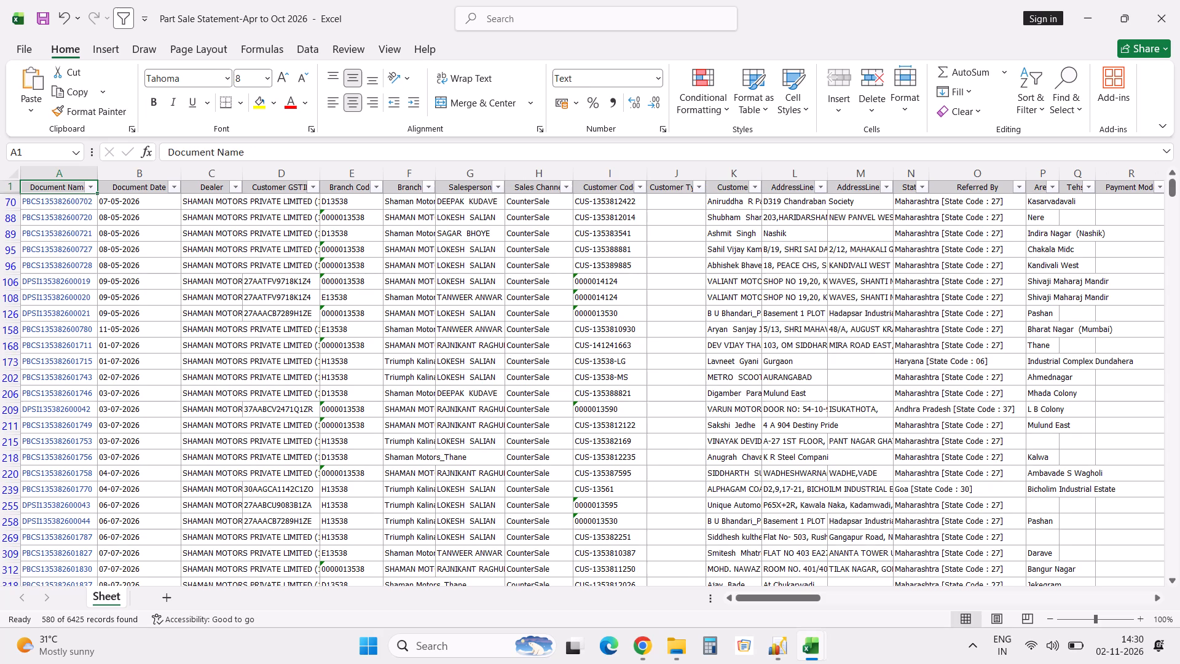
pyautogui.press('Right')
pyautogui.press('Right')
pyautogui.press('Right')
pyautogui.press('Right')
pyautogui.press('Right')
pyautogui.press('Right')
pyautogui.press('Right')
pyautogui.press('Right')
pyautogui.press('Right')
pyautogui.press('Right')
pyautogui.press('Right')
pyautogui.press('Right')
pyautogui.press('Right')
pyautogui.press('Right')
pyautogui.press('Right')
pyautogui.press('Right')
pyautogui.press('Right')
pyautogui.press('Right')
pyautogui.press('Right')
pyautogui.press('Right')
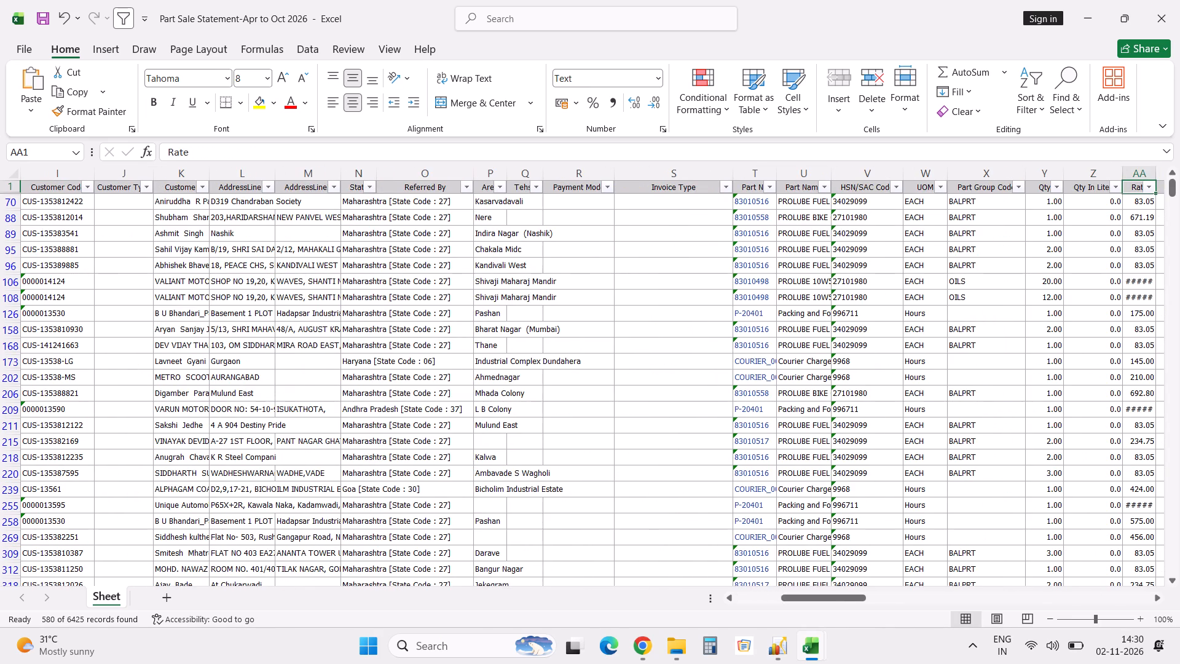
pyautogui.click(761, 203)
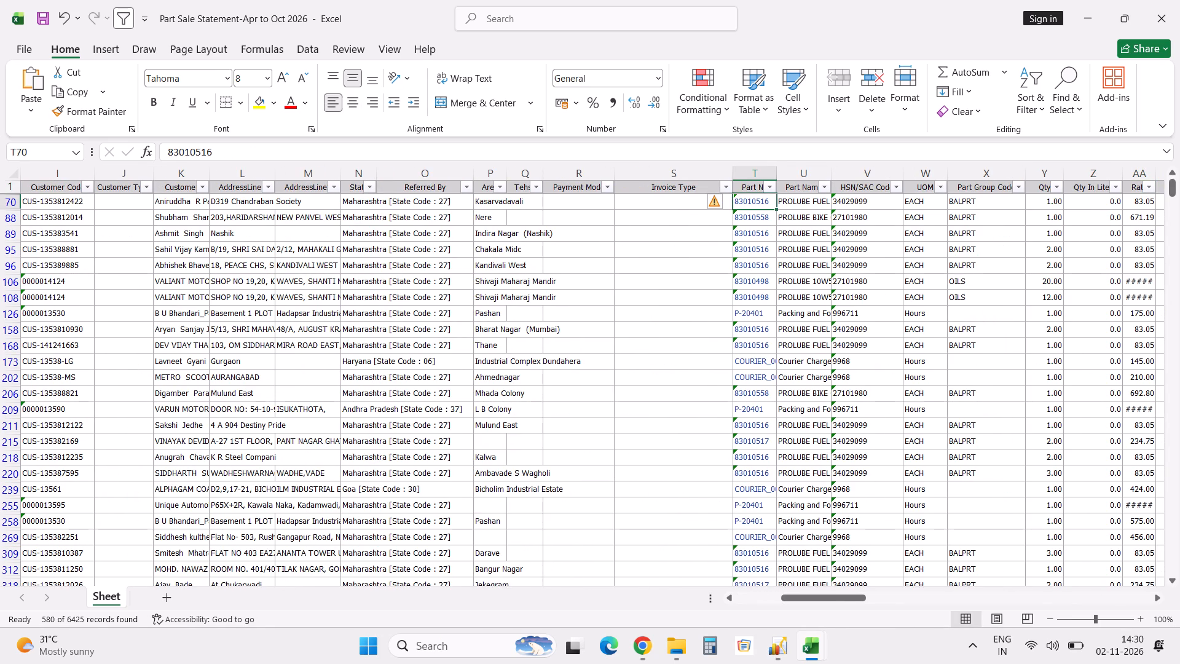
pyautogui.hotkey('ctrl', 'shift', 'Down')
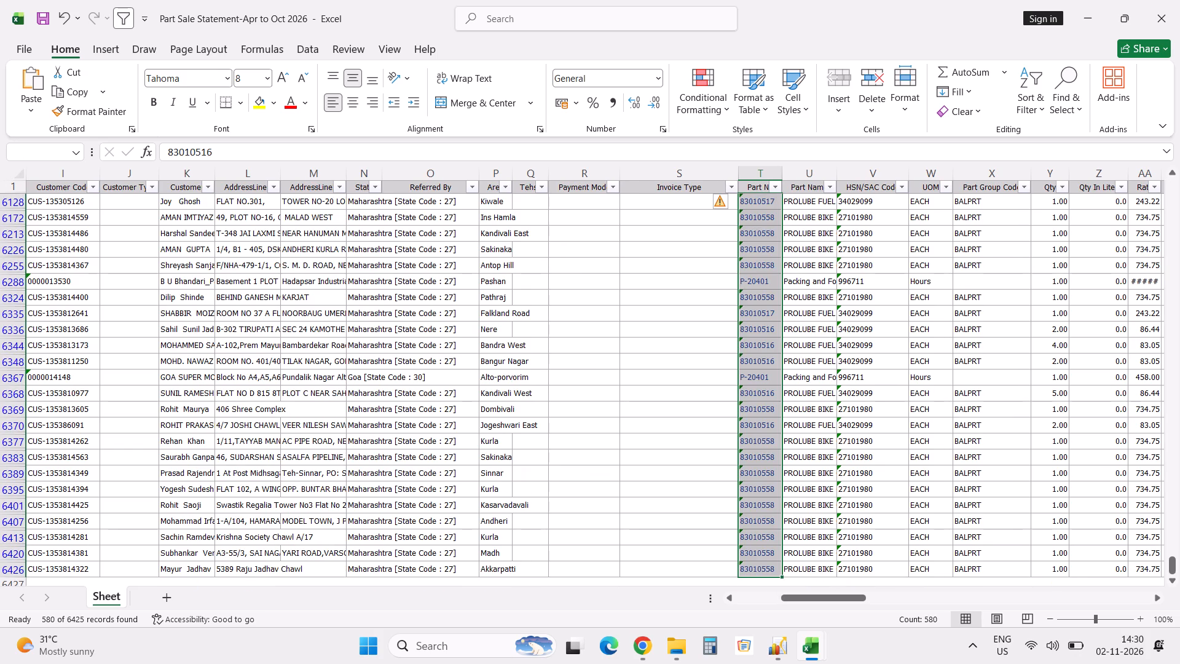
pyautogui.click(725, 205)
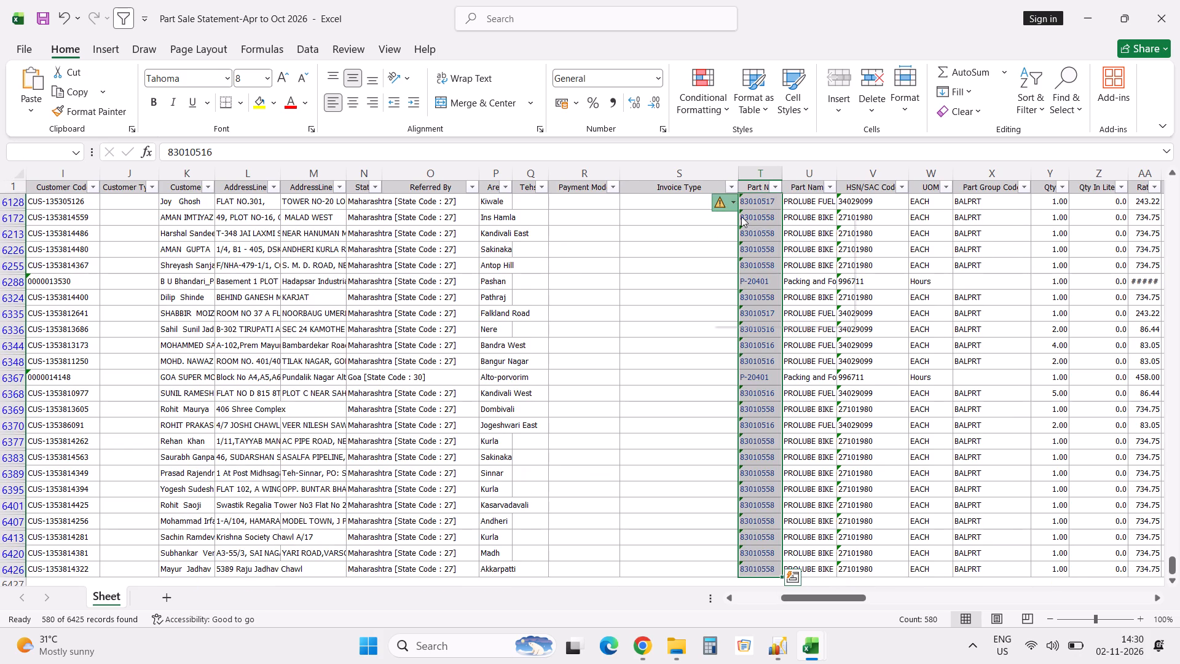
pyautogui.click(762, 243)
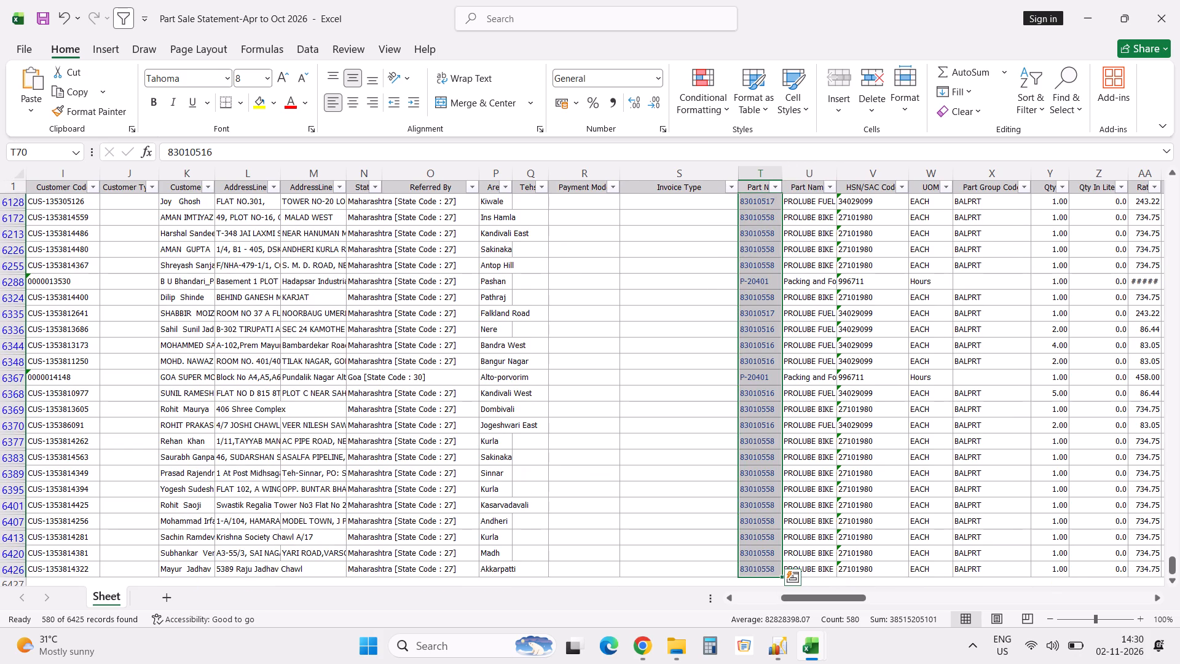
# Reapply the sheet's filter from the Part Name column so the #N/A rows are re-evaluated.
pyautogui.click(828, 183)
pyautogui.click(773, 525)
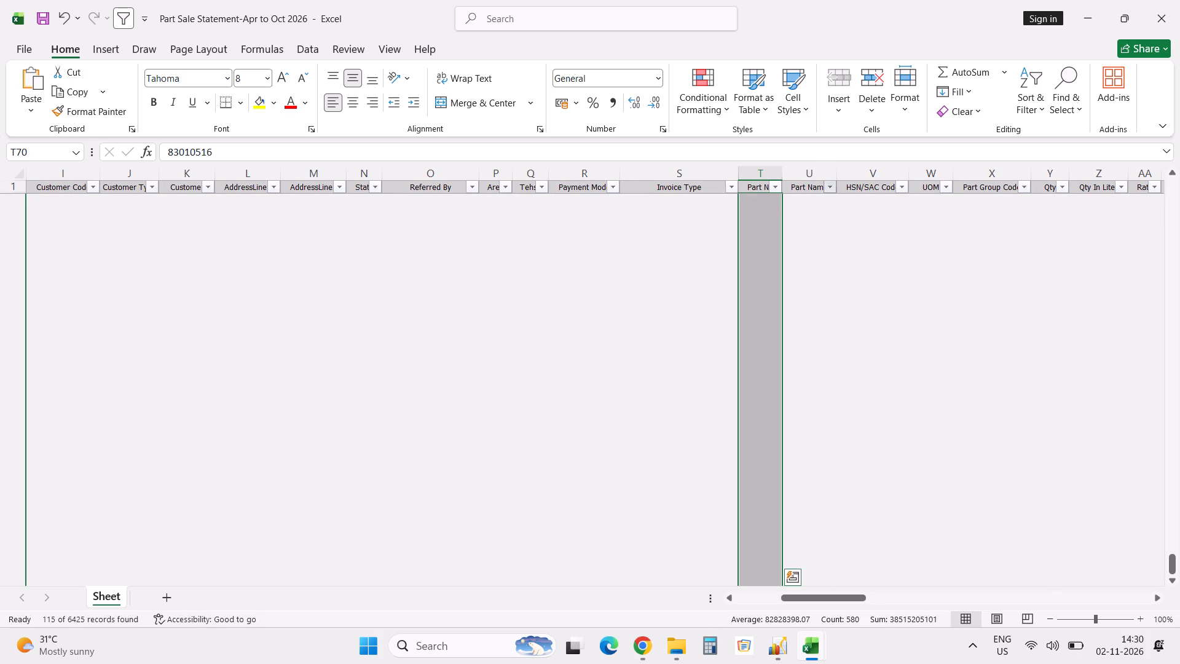
# Check the part numbers left among the filtered #N/A rows and delete all of these COURIER_001 and P-20401 rows.
pyautogui.scroll(18, 779, 452)
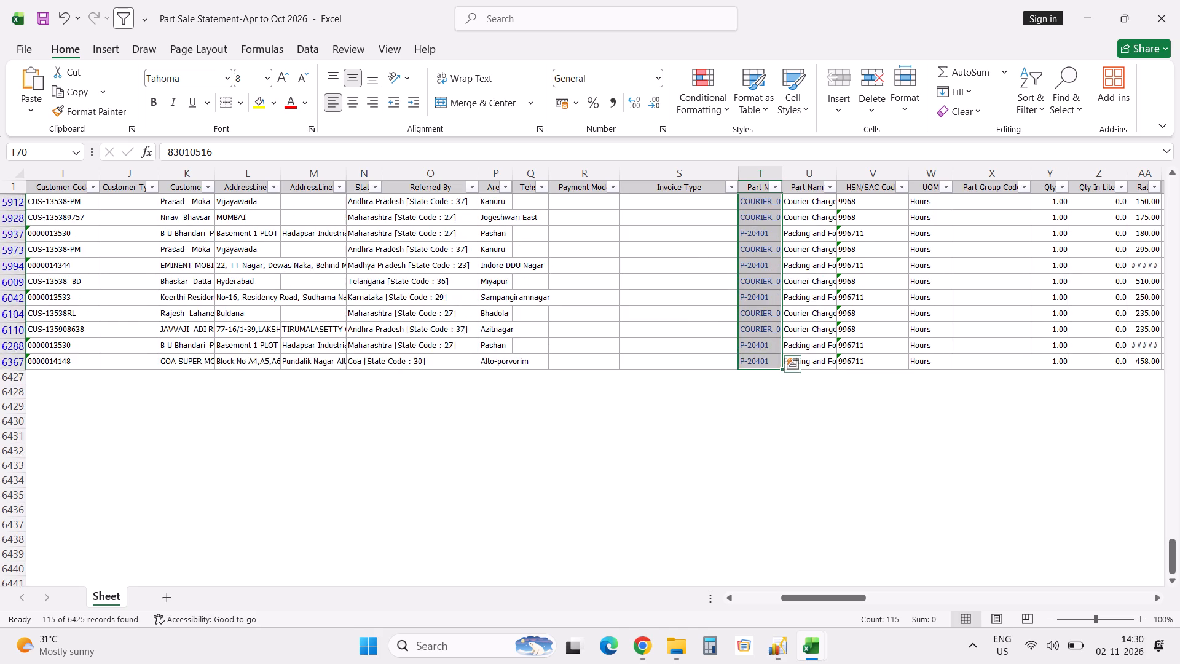
pyautogui.scroll(6, 779, 452)
pyautogui.click(777, 184)
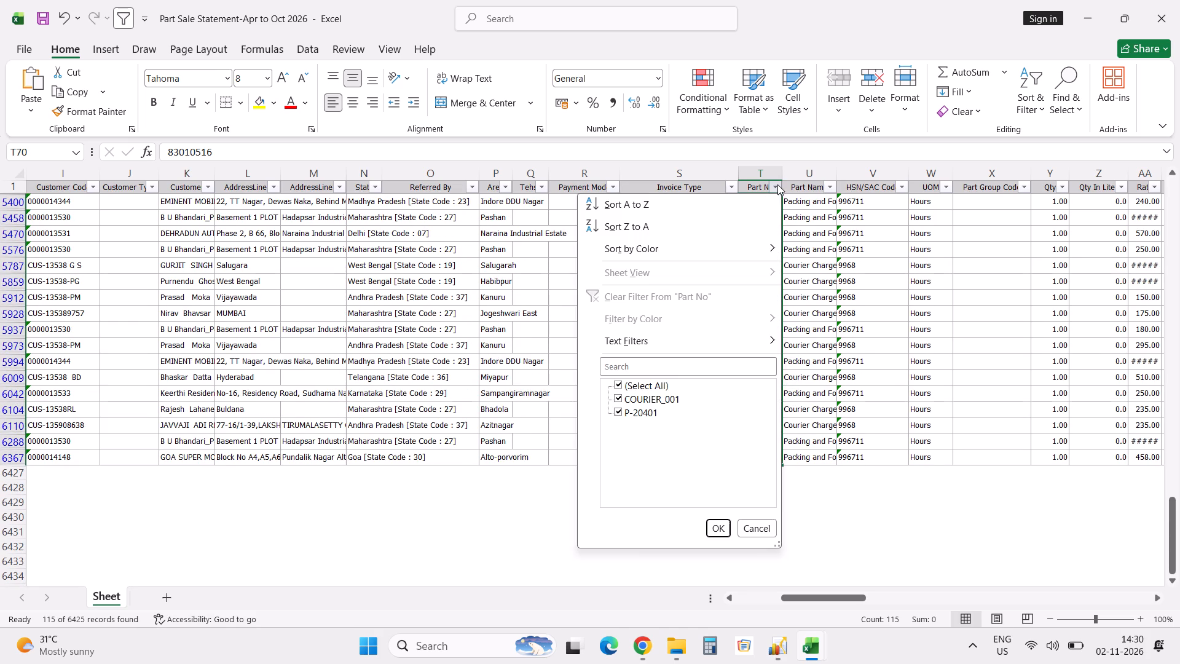
pyautogui.click(844, 432)
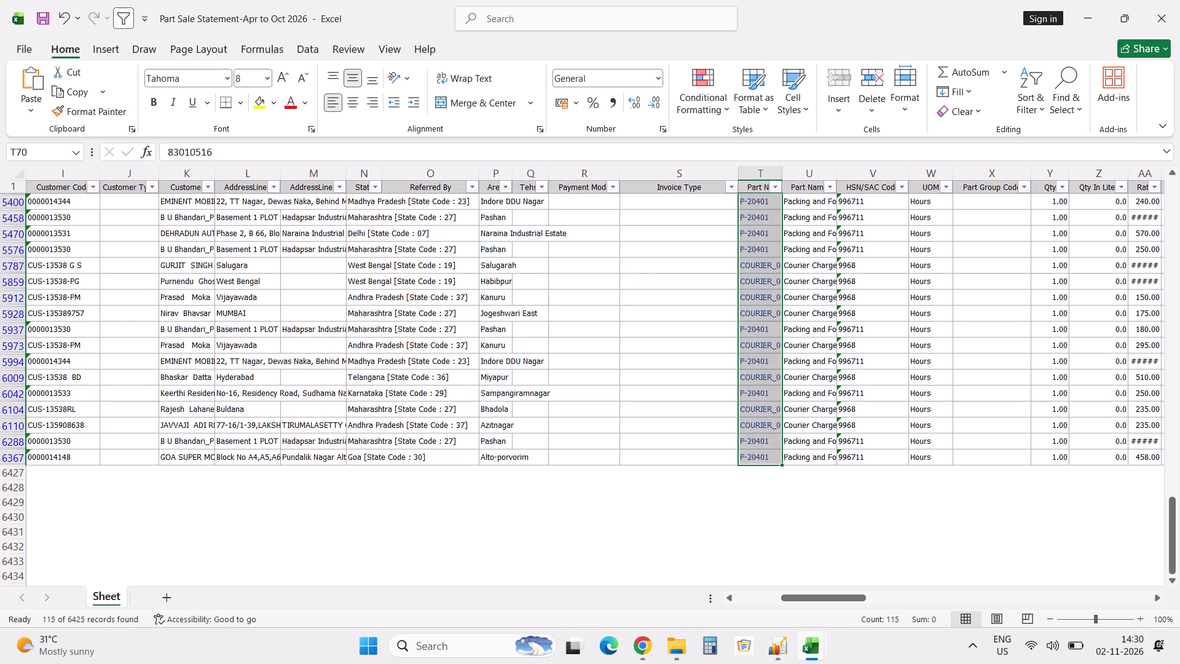
pyautogui.click(47, 185)
pyautogui.press('Down')
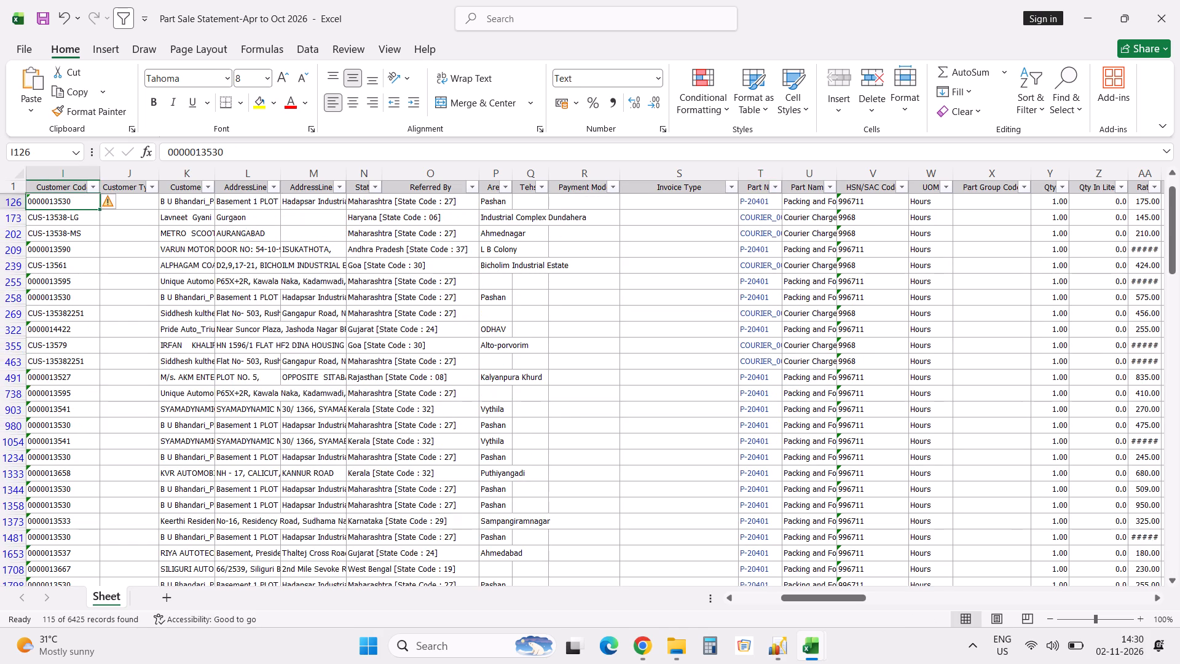
pyautogui.click(18, 201)
pyautogui.hotkey('ctrl', 'shift', 'Down')
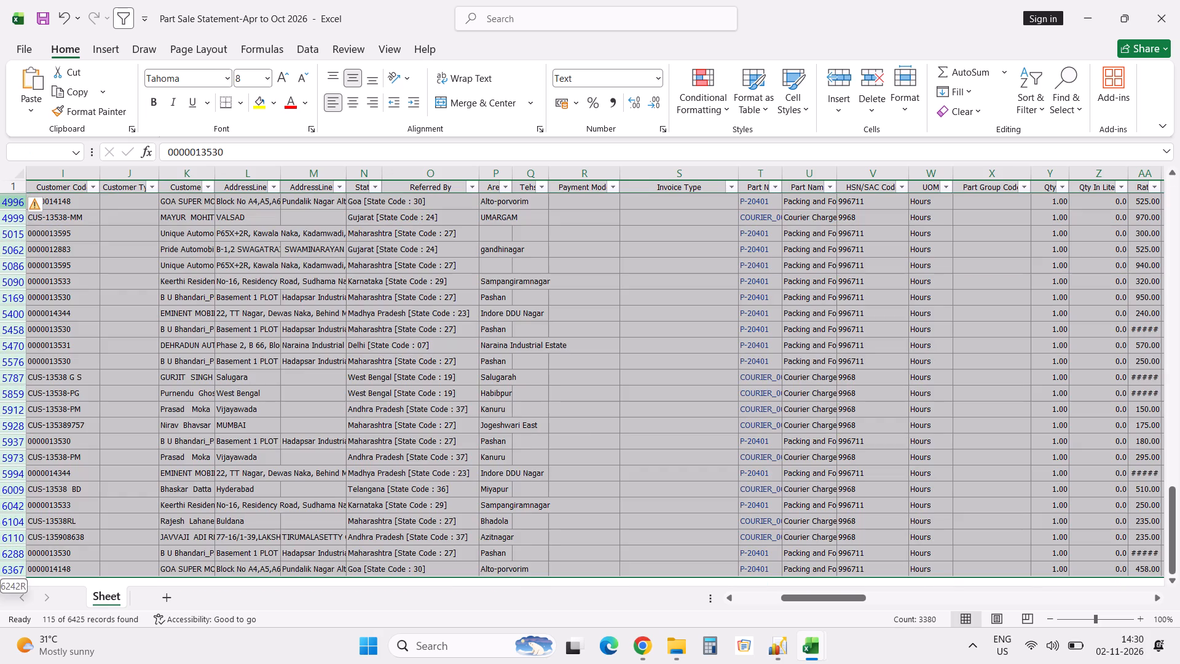
pyautogui.hotkey('ctrl', '-')
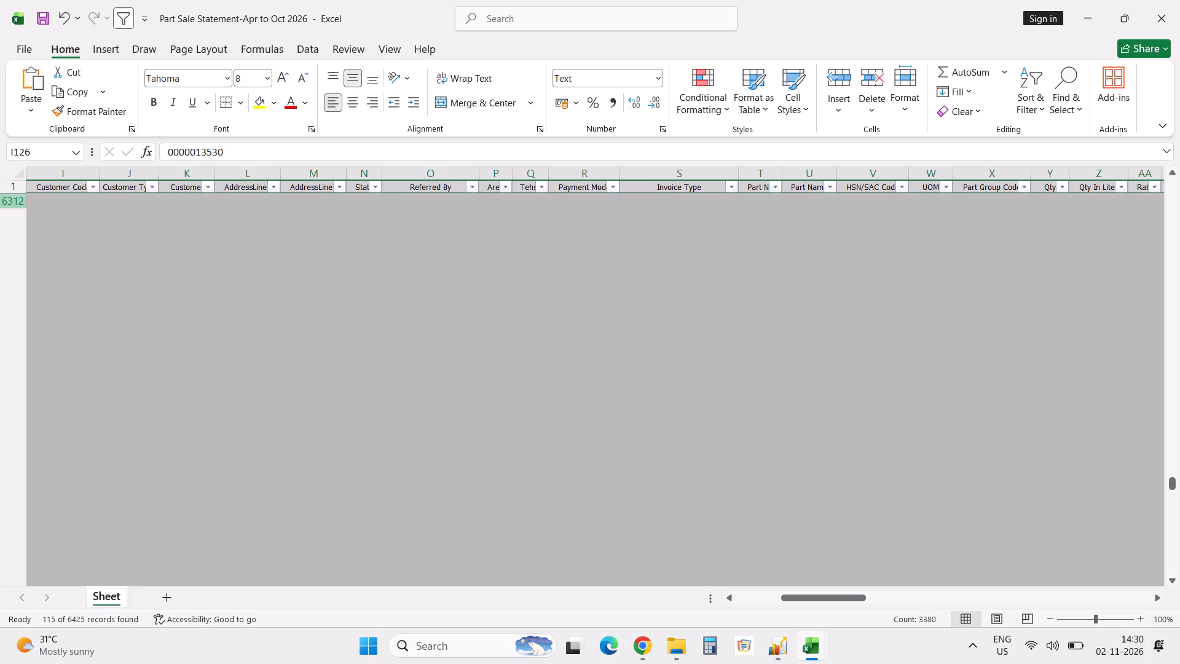
# Remove the header-row filter to show the whole statement again and save the workbook.
pyautogui.click(65, 186)
pyautogui.hotkey('alt', 'd')
pyautogui.write('ff')
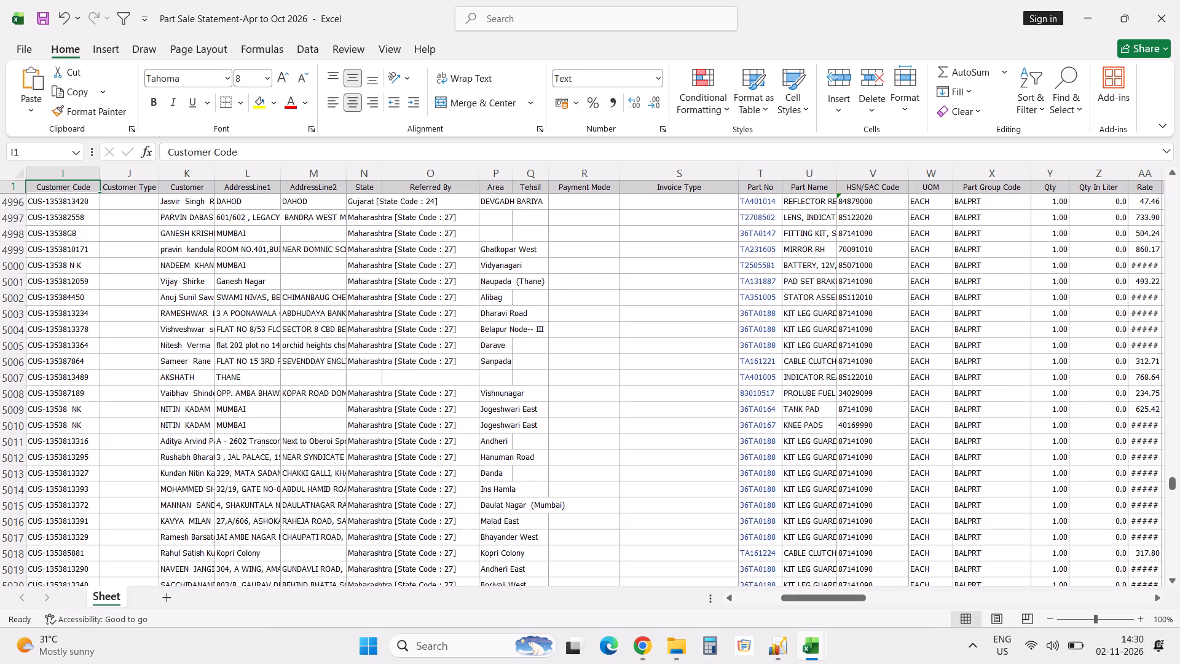
pyautogui.hotkey('ctrl', 'Left')
pyautogui.press('Down')
pyautogui.press('Up')
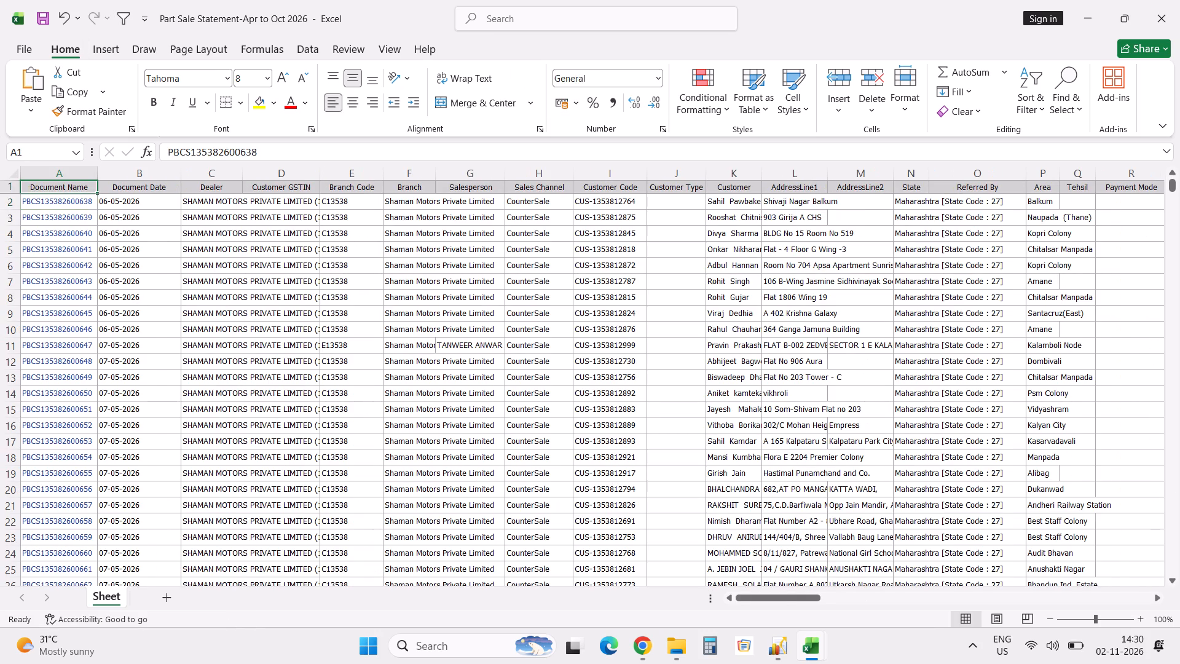
pyautogui.press('Left')
pyautogui.hotkey('ctrl', 's')
# Review the statement's column headers from Document Name across to Battery Number 4.
pyautogui.press('Right')
pyautogui.press('Right')
pyautogui.press('Right')
pyautogui.press('Right')
pyautogui.press('Right')
pyautogui.press('Right')
pyautogui.press('Right')
pyautogui.press('Right')
pyautogui.press('Right')
pyautogui.press('Right')
pyautogui.press('Right')
pyautogui.press('Right')
pyautogui.press('Right')
pyautogui.press('Right')
pyautogui.press('Right')
pyautogui.press('Right')
pyautogui.press('Right')
pyautogui.press('Right')
pyautogui.press('Right')
pyautogui.press('Right')
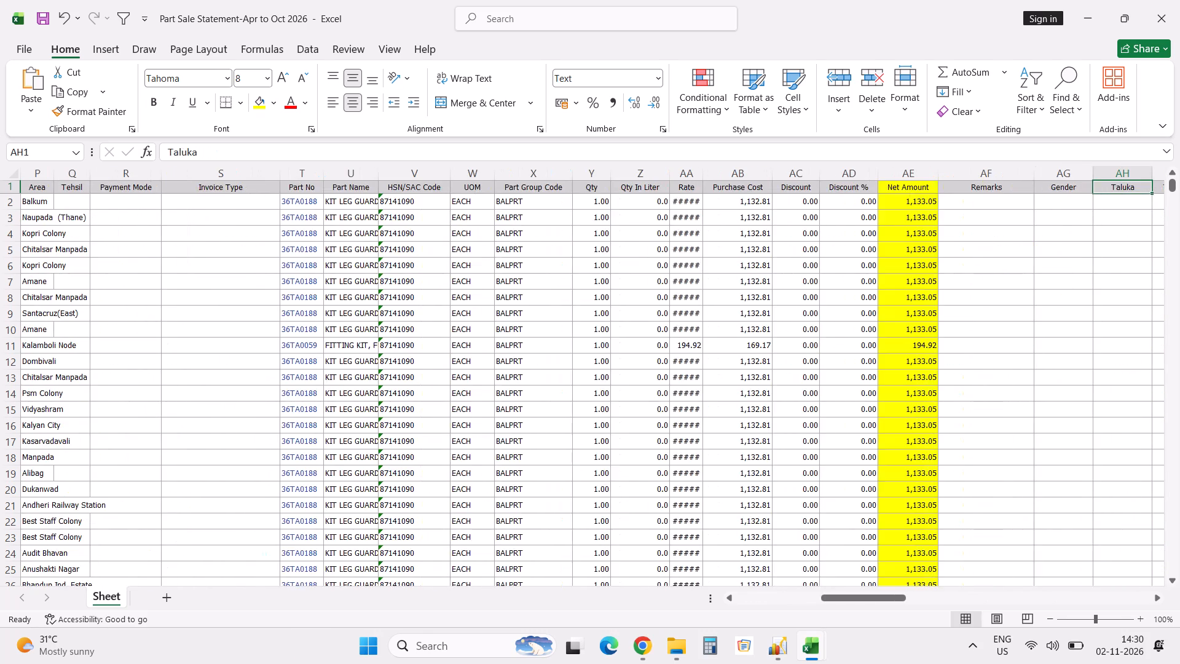
pyautogui.press('Right')
pyautogui.press('Right')
pyautogui.press('Right')
pyautogui.press('Right')
pyautogui.press('Right')
pyautogui.press('Right')
pyautogui.press('Right')
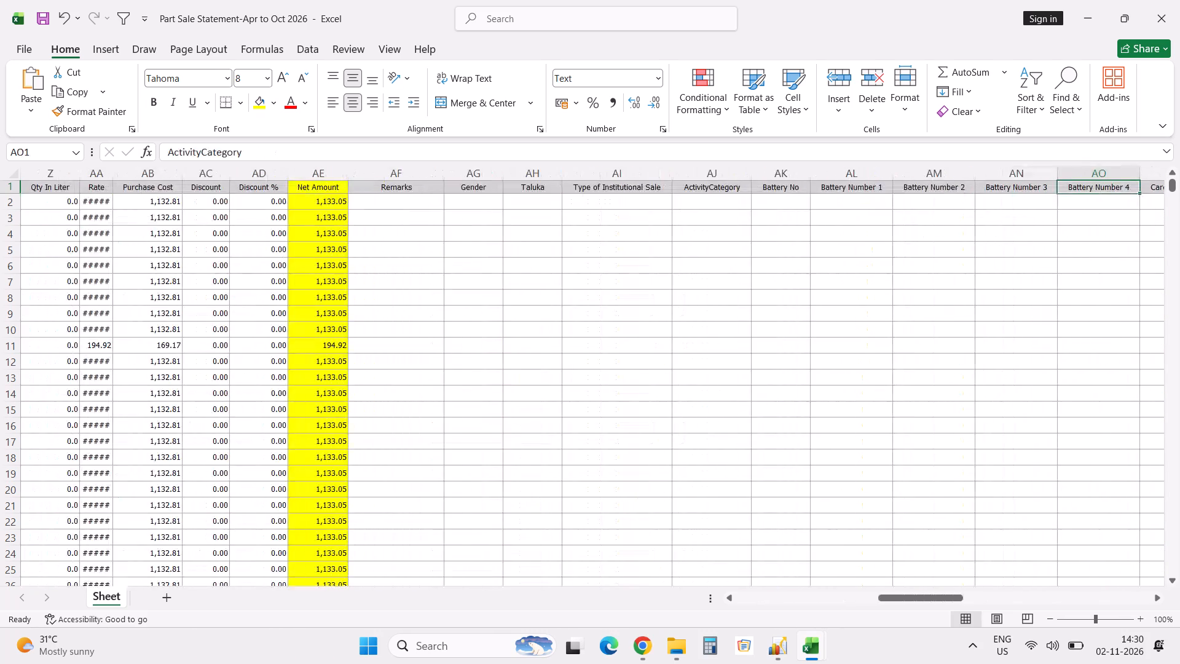
# Rename the worksheet as Parts.
pyautogui.doubleClick(103, 599)
pyautogui.write('Parts')
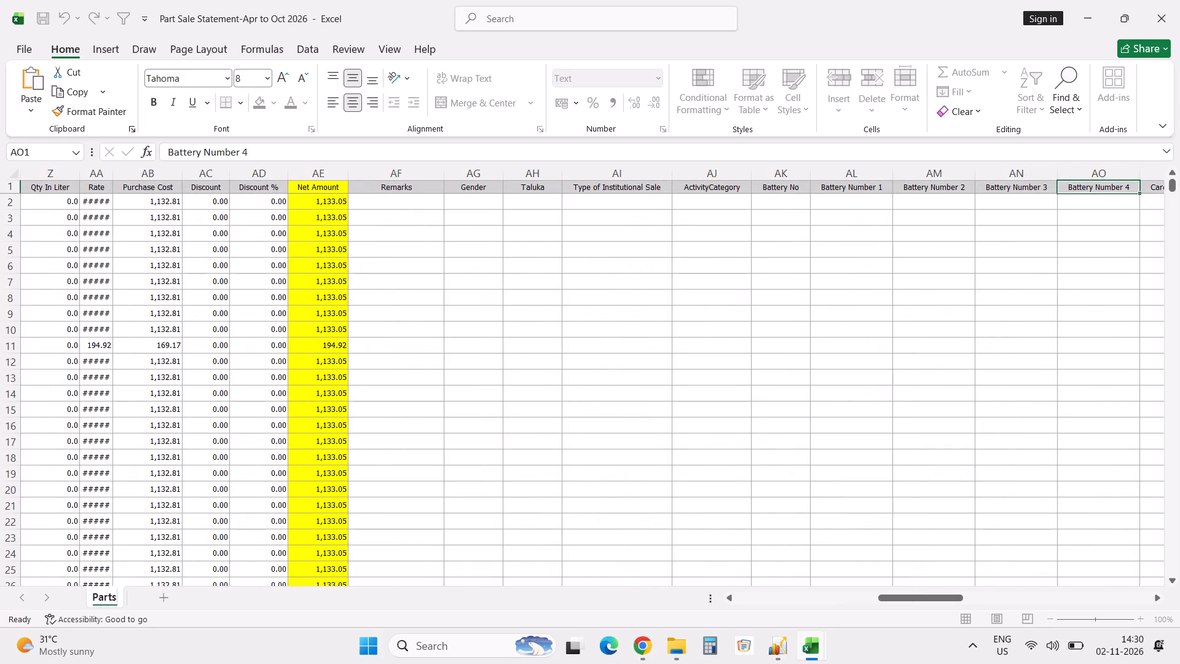
pyautogui.click(541, 184)
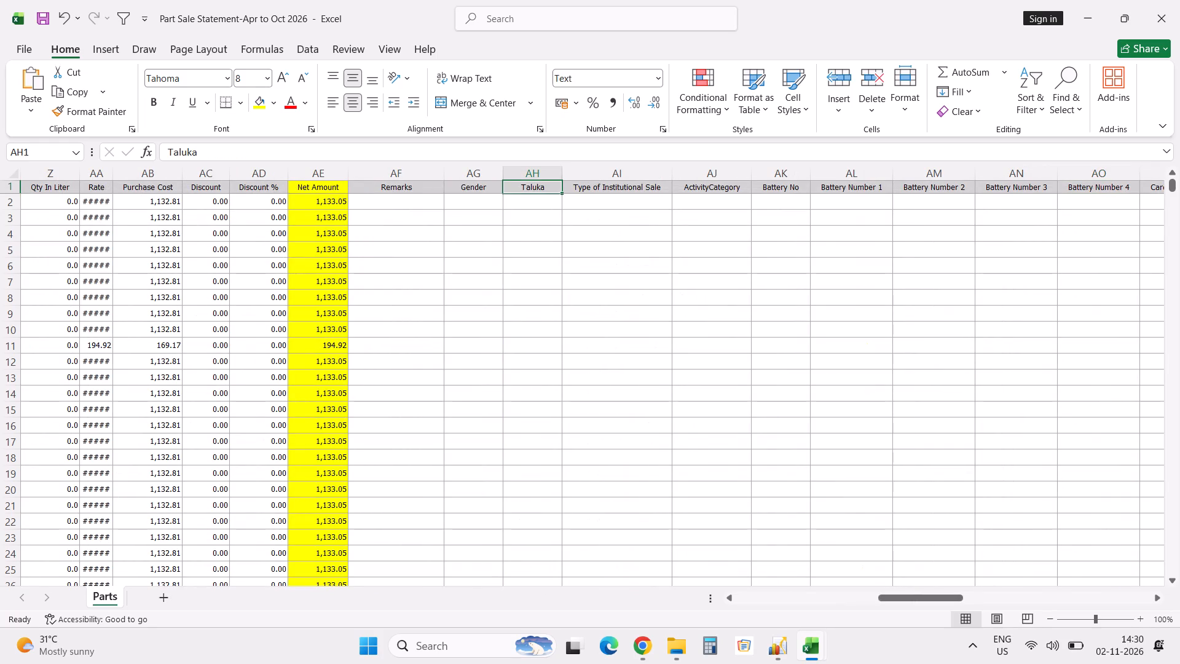
# Add the filter back to the header row, including the Category and Part Group columns.
pyautogui.hotkey('ctrl', 'Right')
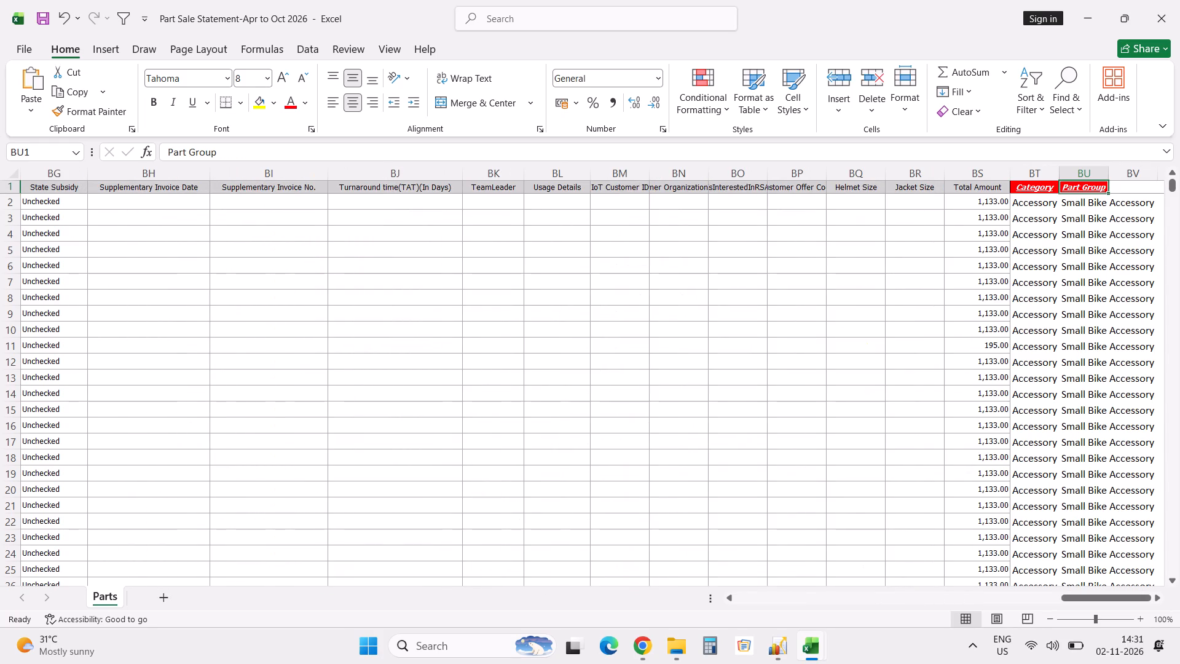
pyautogui.hotkey('alt', 'd')
pyautogui.write('ff')
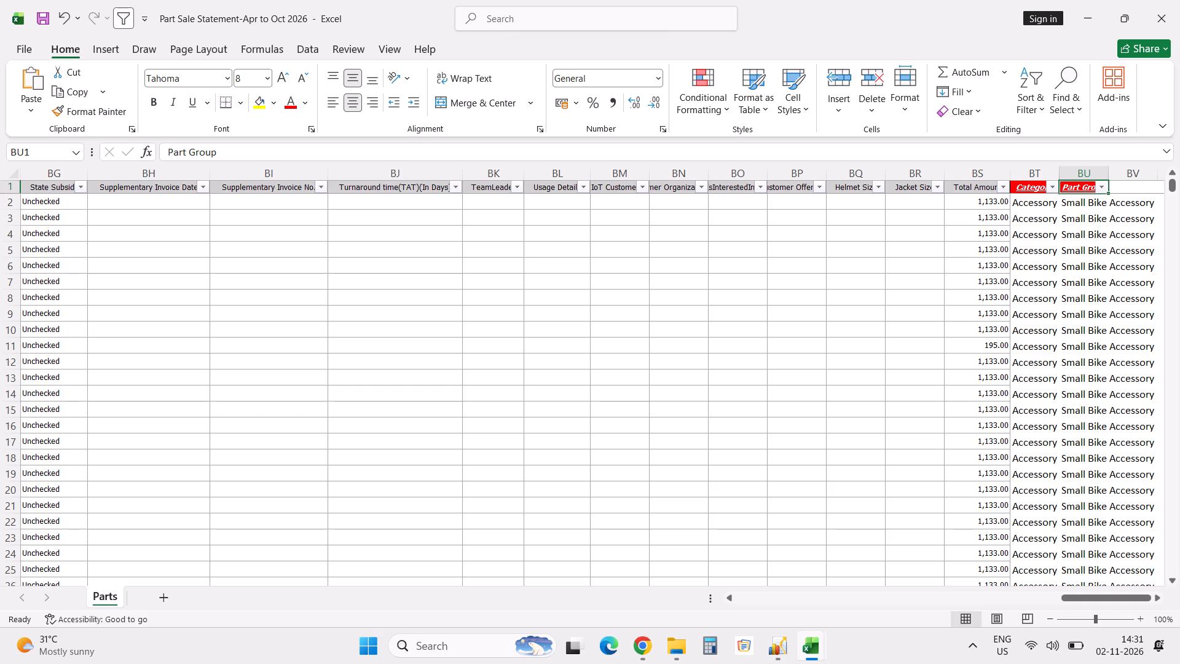
# Copy the cell formatting of State Subsidy cell BG2 onto the whole Category and Part Group columns.
pyautogui.click(67, 205)
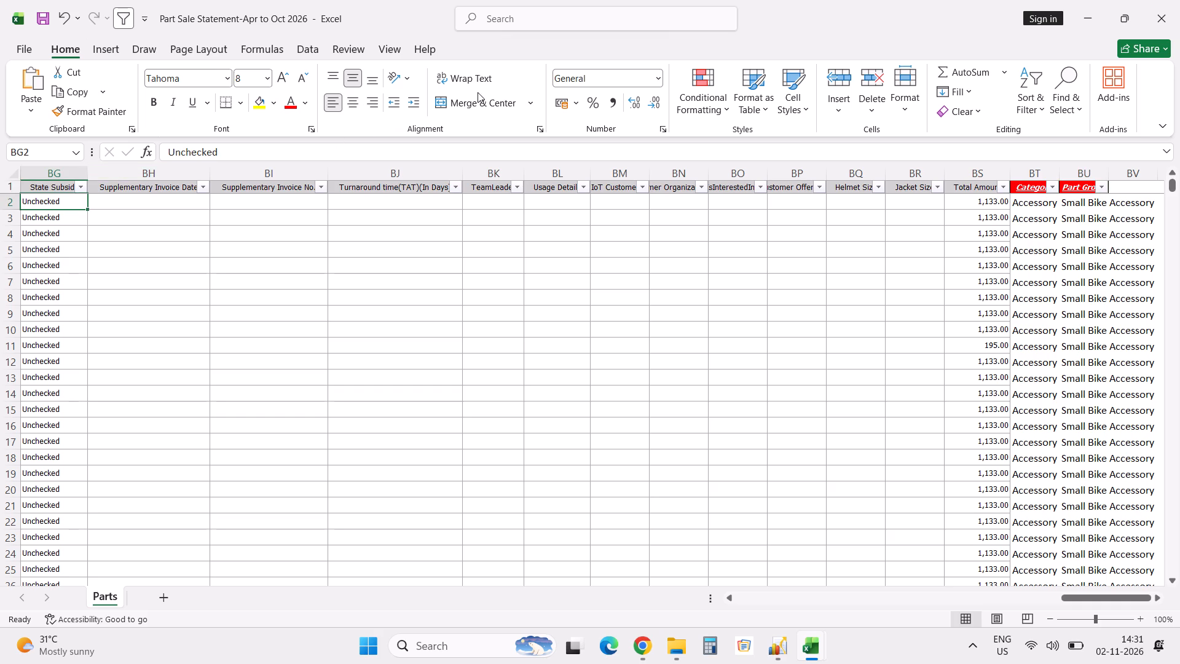
pyautogui.click(85, 116)
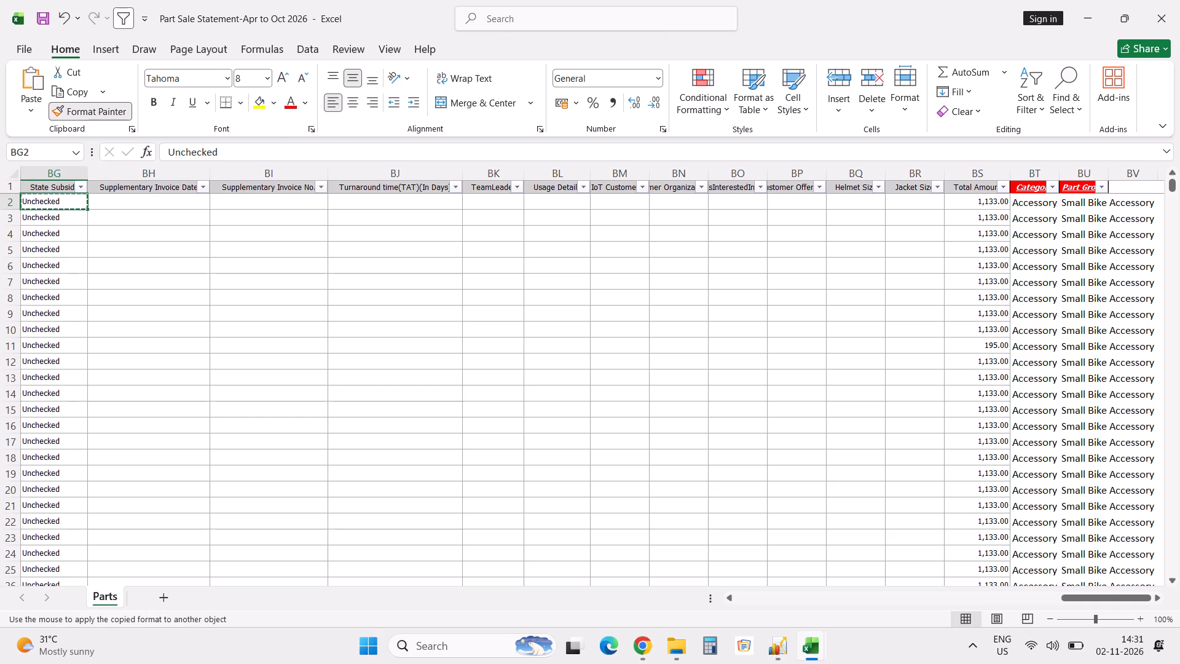
pyautogui.moveTo(1028, 169); pyautogui.dragTo(1100, 158)
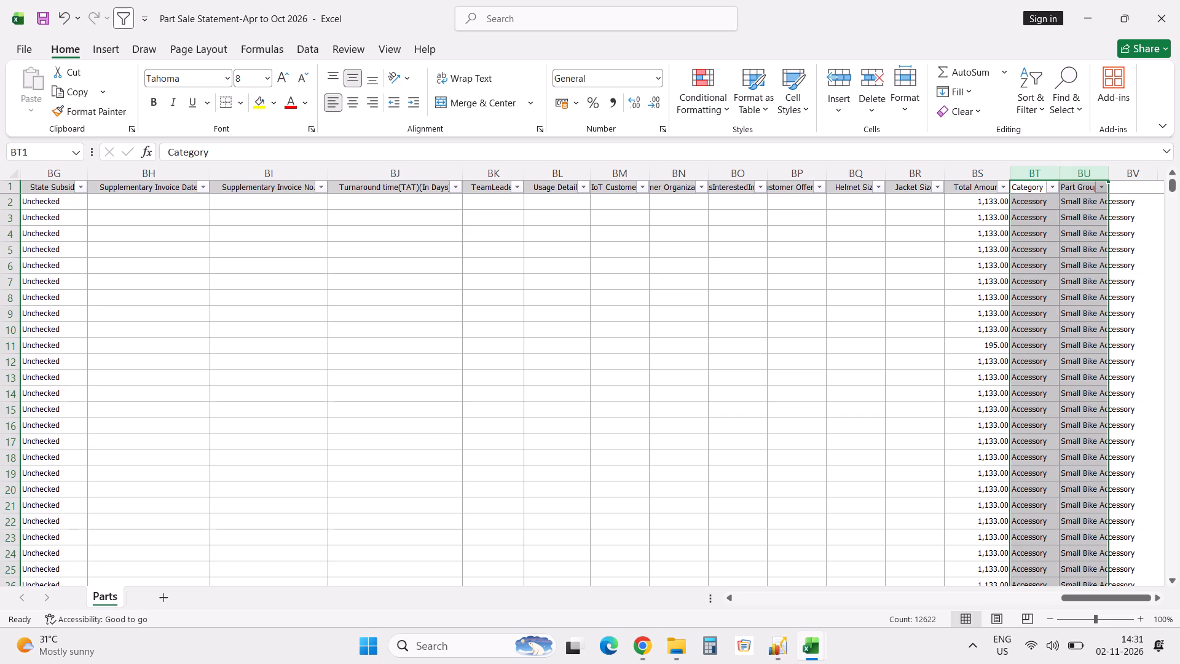
pyautogui.click(1048, 259)
# Copy the Total Amount header's formatting onto the Category and Part Group headers and save the workbook.
pyautogui.click(950, 187)
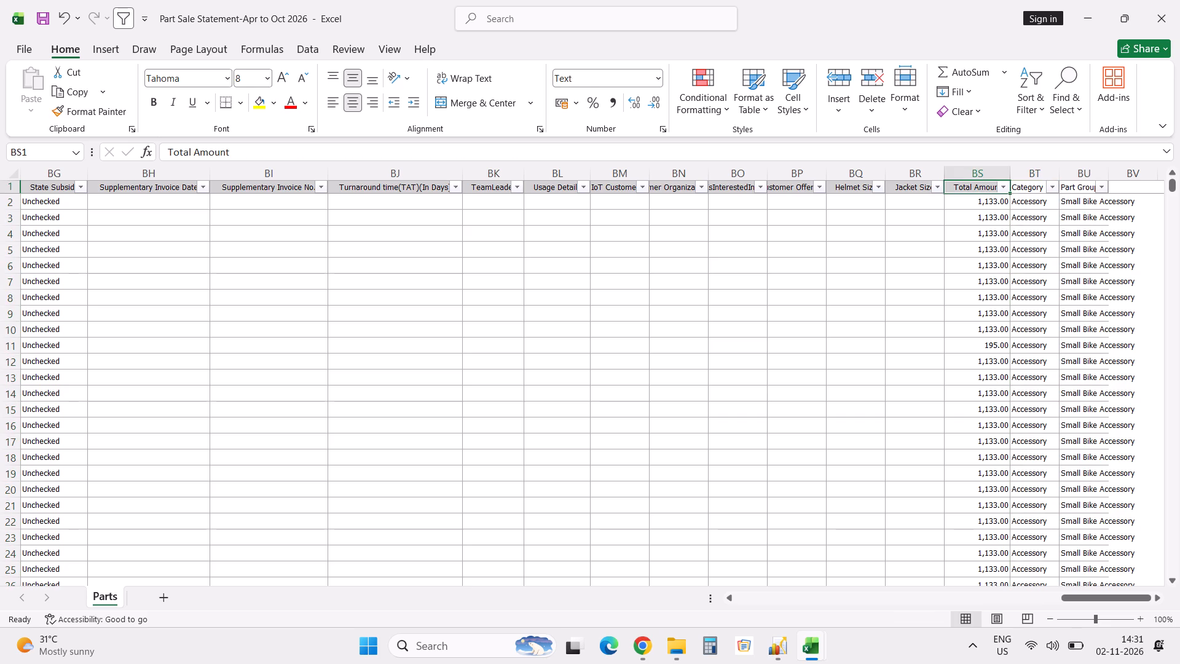
pyautogui.click(109, 113)
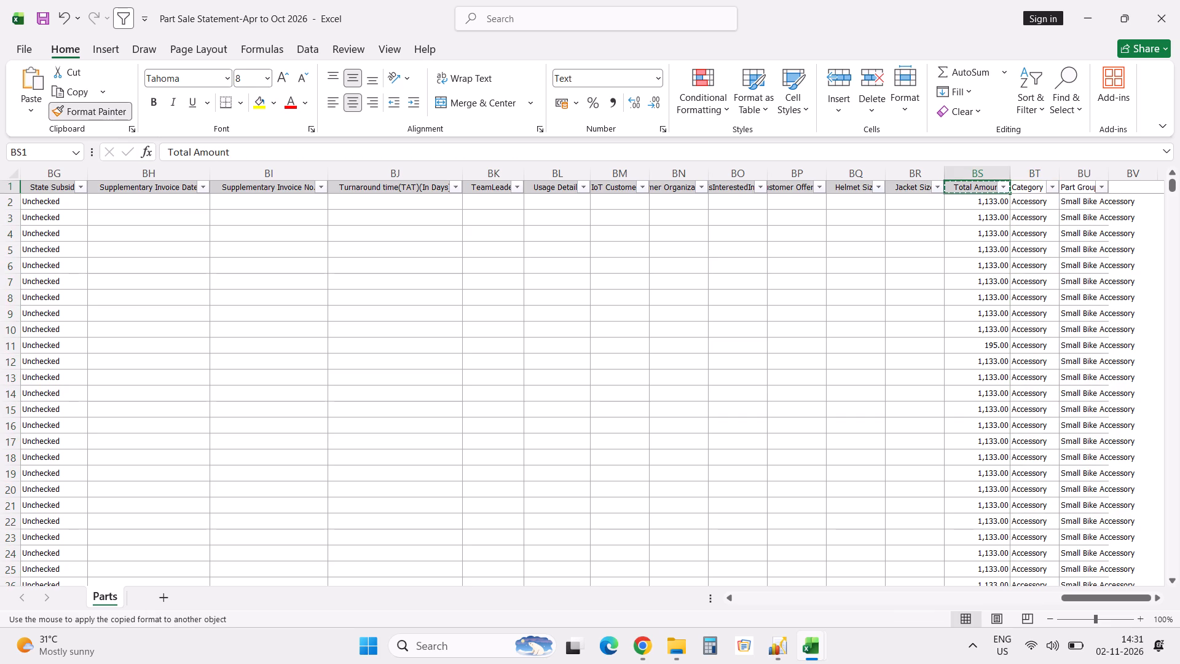
pyautogui.moveTo(1020, 189); pyautogui.dragTo(1065, 184)
pyautogui.click(984, 343)
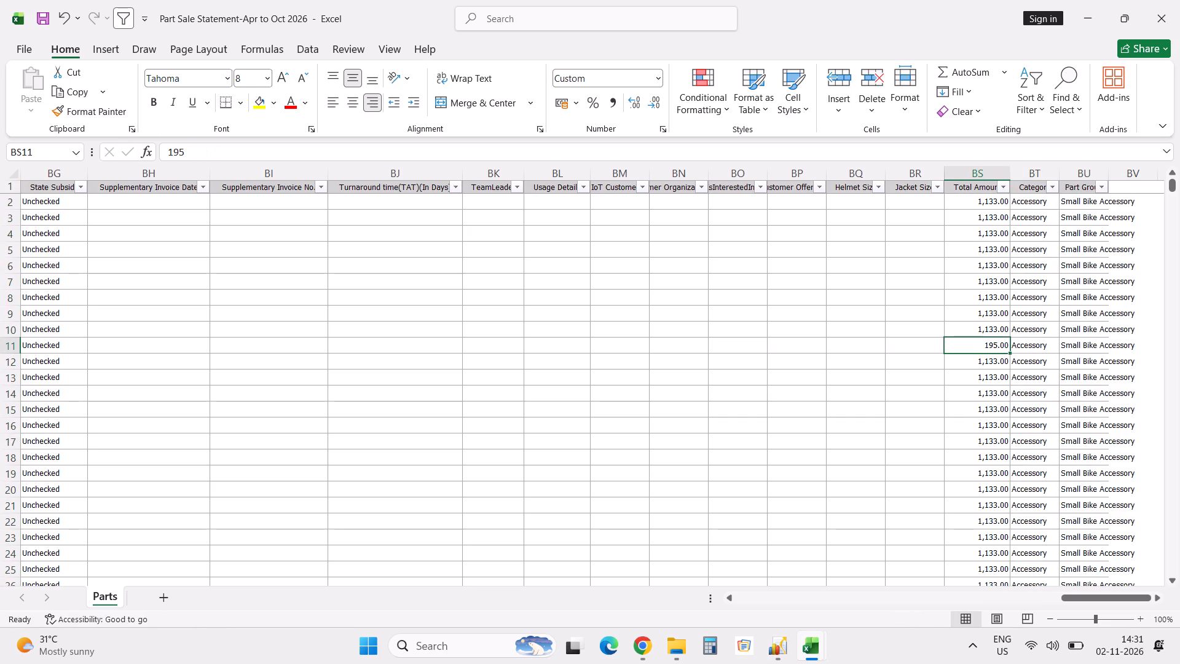
pyautogui.hotkey('ctrl', 's')
# Filter the Category column to show only the Tools rows.
pyautogui.click(1055, 189)
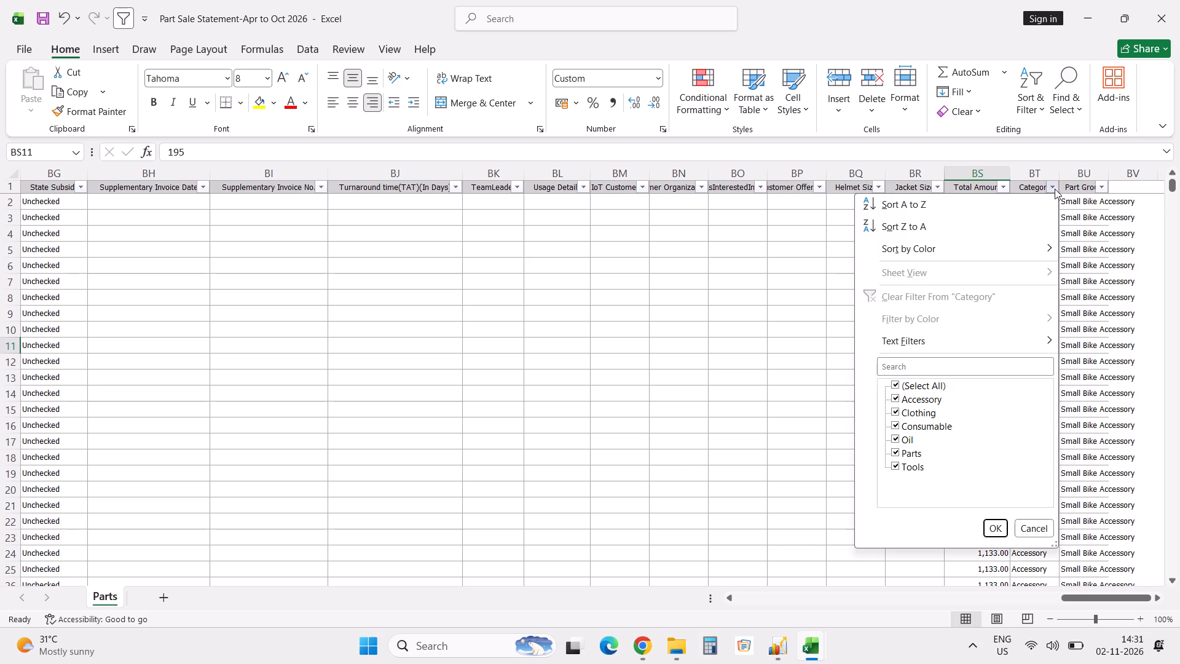
pyautogui.click(685, 465)
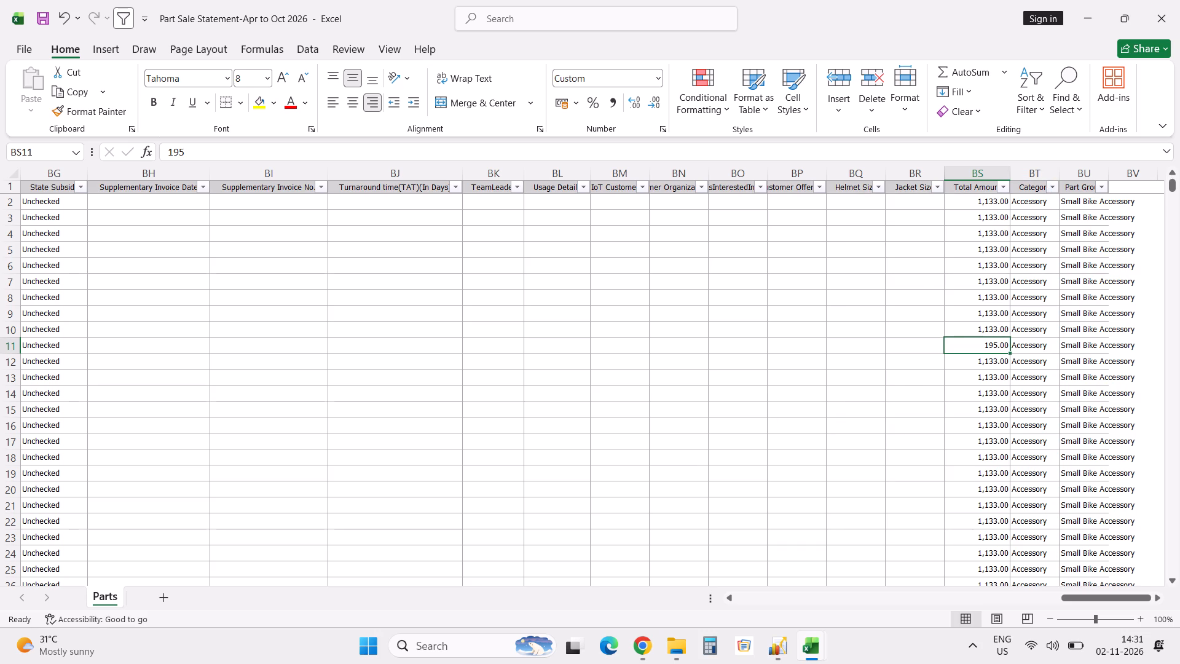
pyautogui.click(1055, 189)
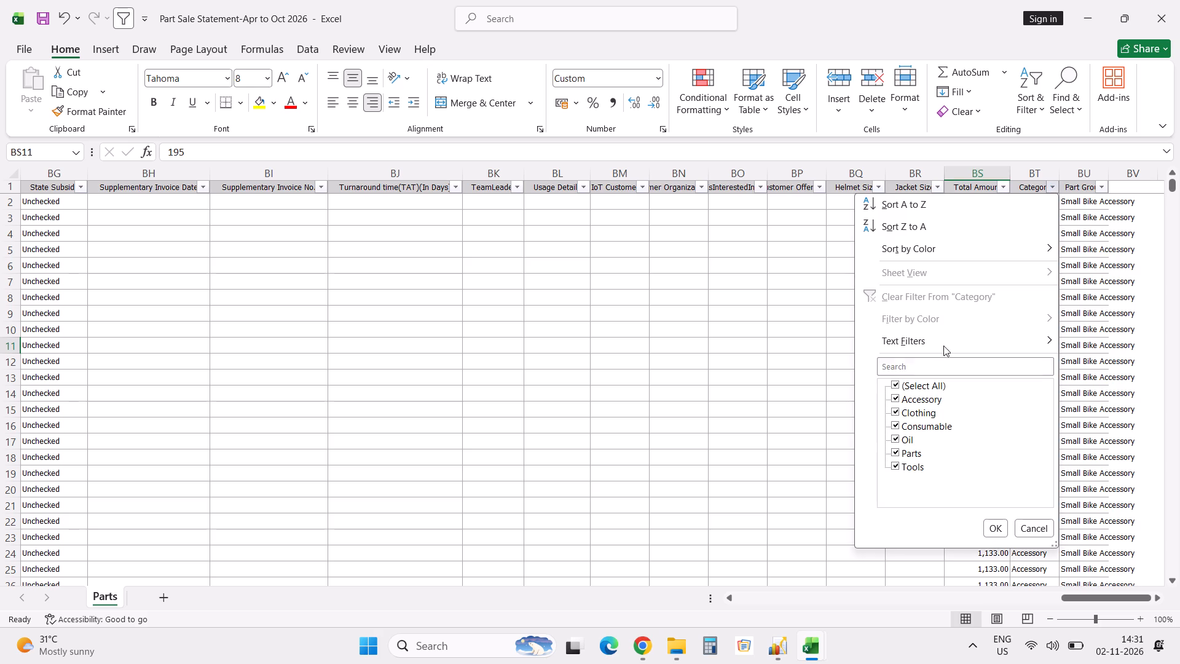
pyautogui.click(918, 385)
pyautogui.click(902, 466)
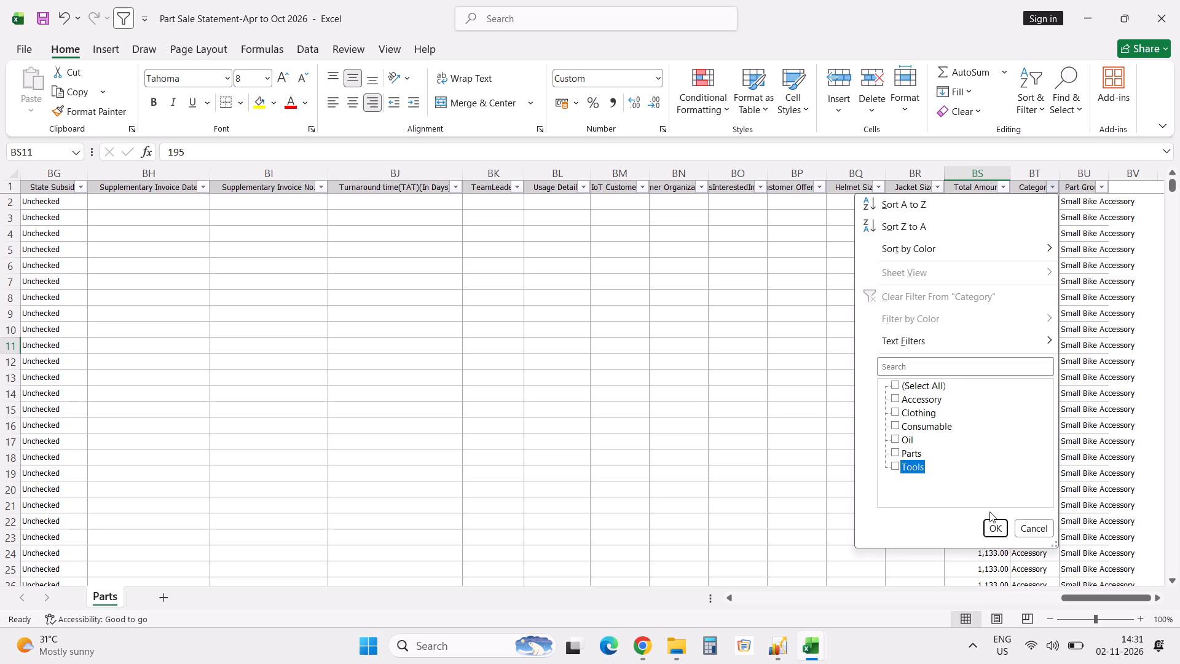
pyautogui.click(992, 528)
# Examine the filtered Tools rows across the columns, checking customer, part name, rate, purchase cost, discount and net amount.
pyautogui.scroll(3, 817, 392)
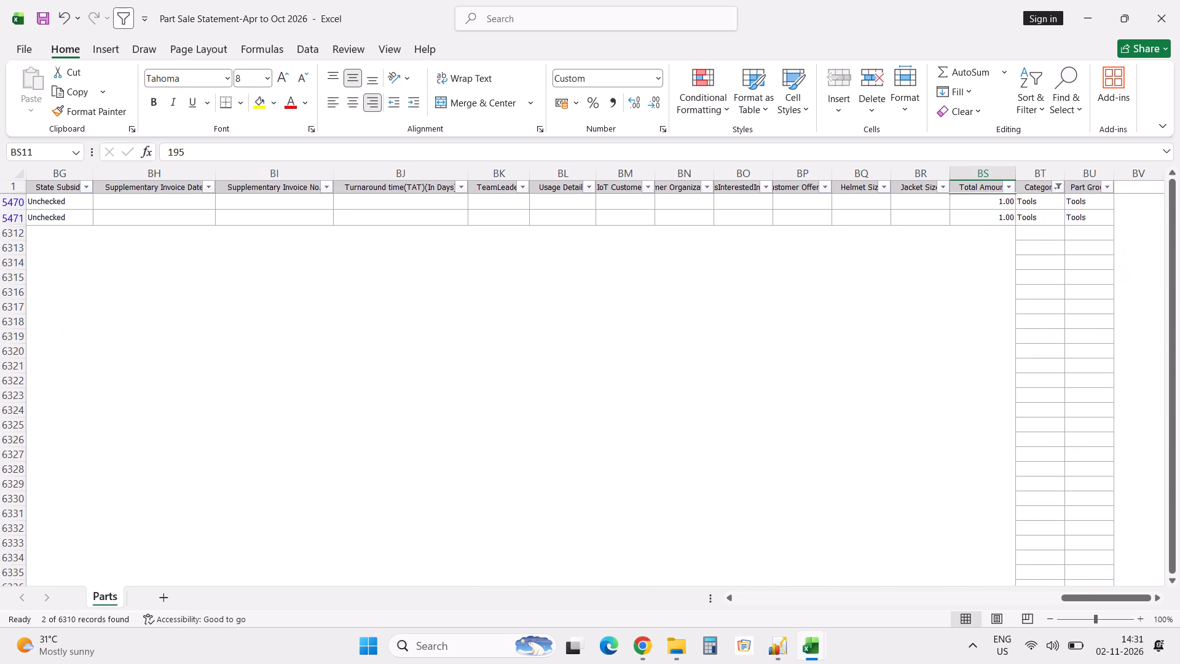
pyautogui.scroll(5, 817, 392)
pyautogui.click(60, 186)
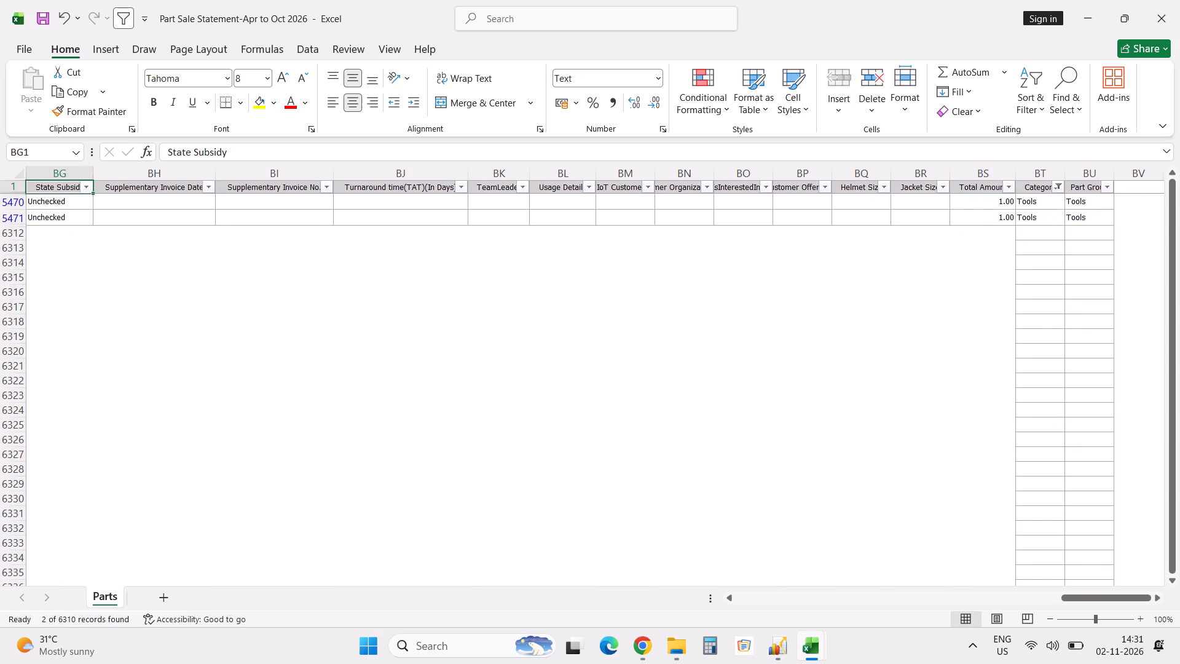
pyautogui.hotkey('ctrl', 'Left')
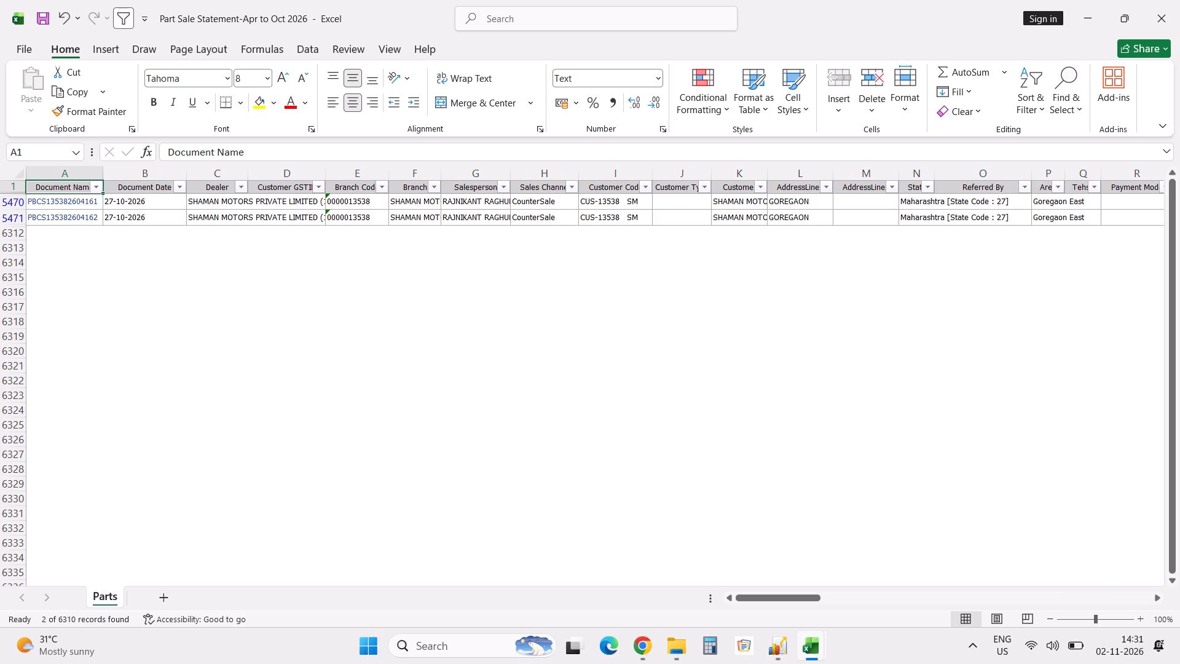
pyautogui.press('Right')
pyautogui.press('Right')
pyautogui.press('Right')
pyautogui.press('Right')
pyautogui.press('Right')
pyautogui.press('Right')
pyautogui.press('Right')
pyautogui.press('Right')
pyautogui.press('Right')
pyautogui.press('Right')
pyautogui.press('Right')
pyautogui.press('Right')
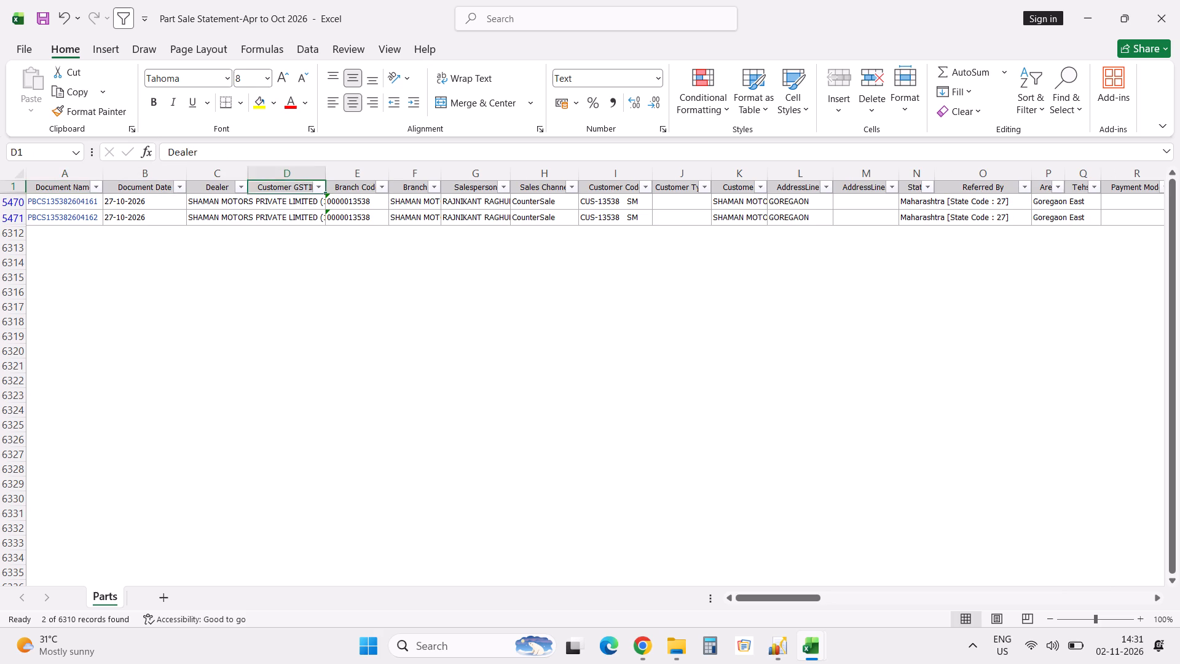
pyautogui.press('Right')
pyautogui.press('Right')
pyautogui.press('Right')
pyautogui.press('Right')
pyautogui.press('Right')
pyautogui.press('Right')
pyautogui.press('Right')
pyautogui.press('Right')
pyautogui.press('Right')
pyautogui.press('Right')
pyautogui.press('Right')
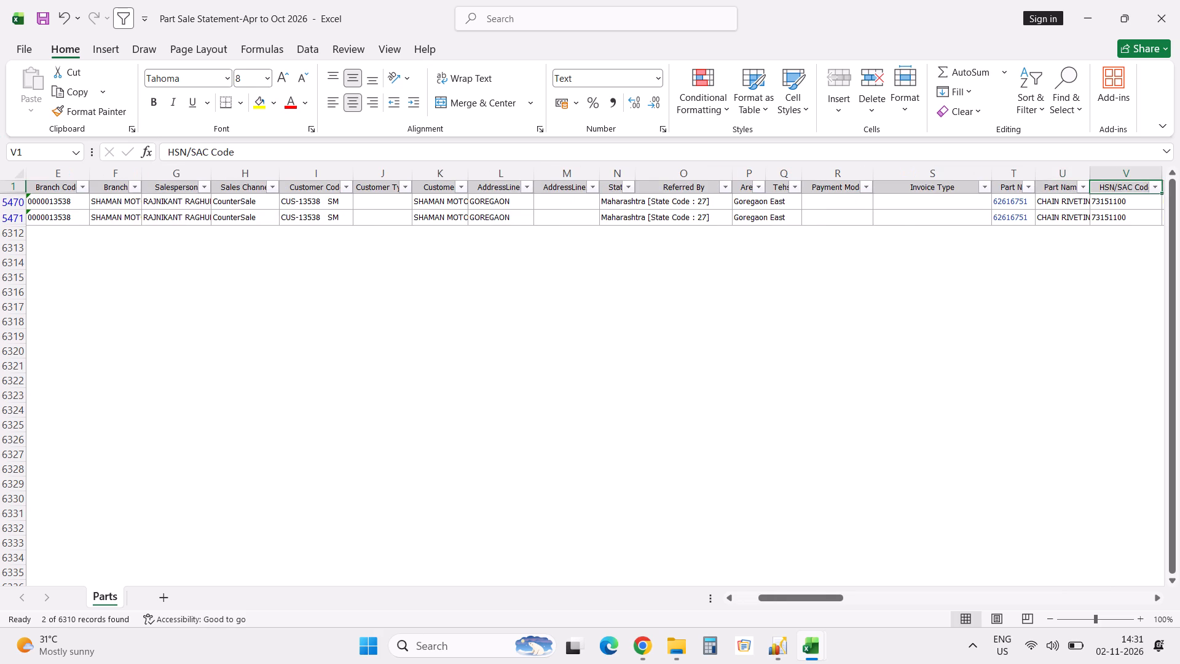
pyautogui.press('Right')
pyautogui.press('Right')
pyautogui.press('Right')
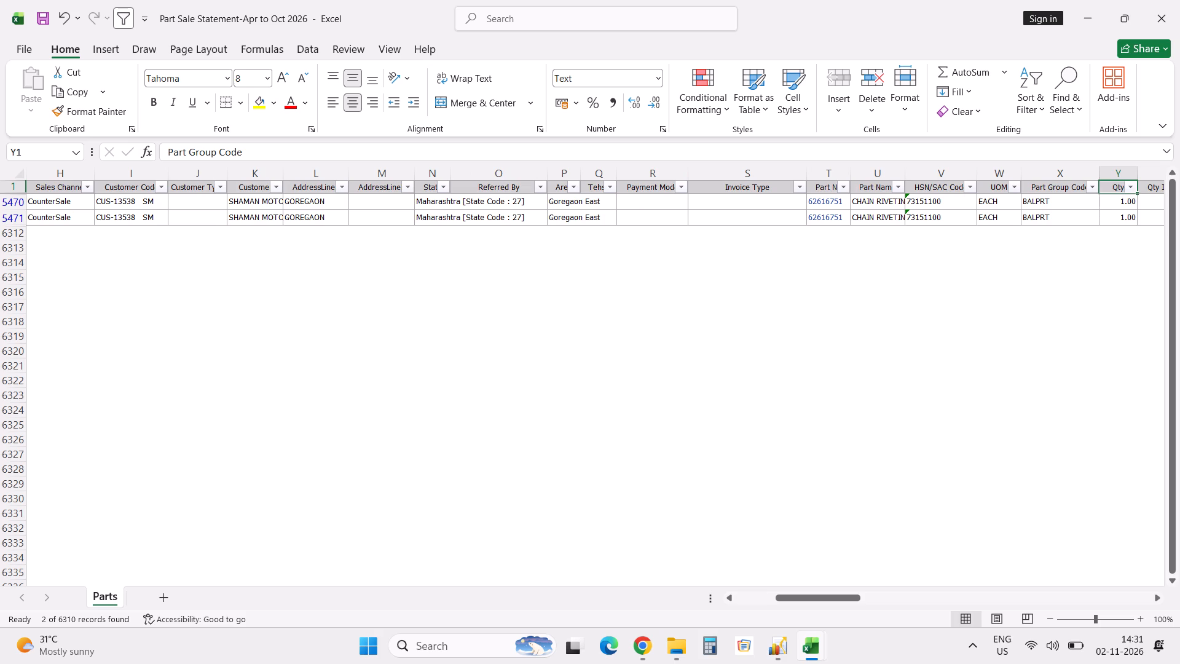
pyautogui.click(886, 202)
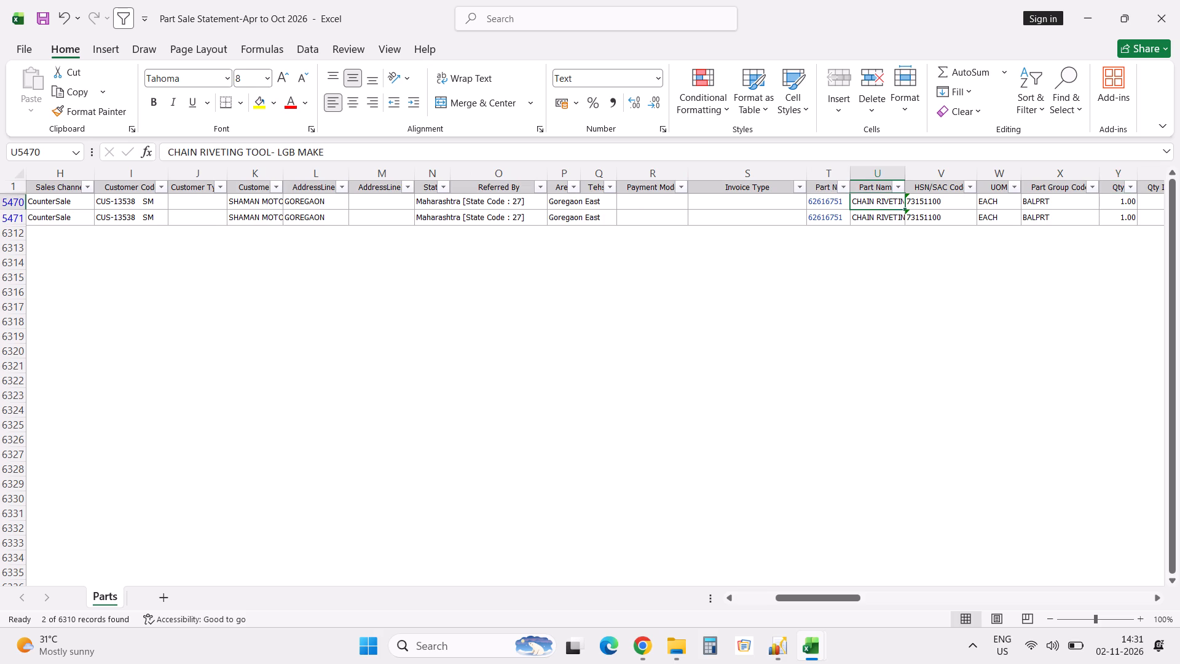
pyautogui.press('Right')
pyautogui.press('Right')
pyautogui.press('Right')
pyautogui.press('Right')
pyautogui.press('Right')
pyautogui.press('Right')
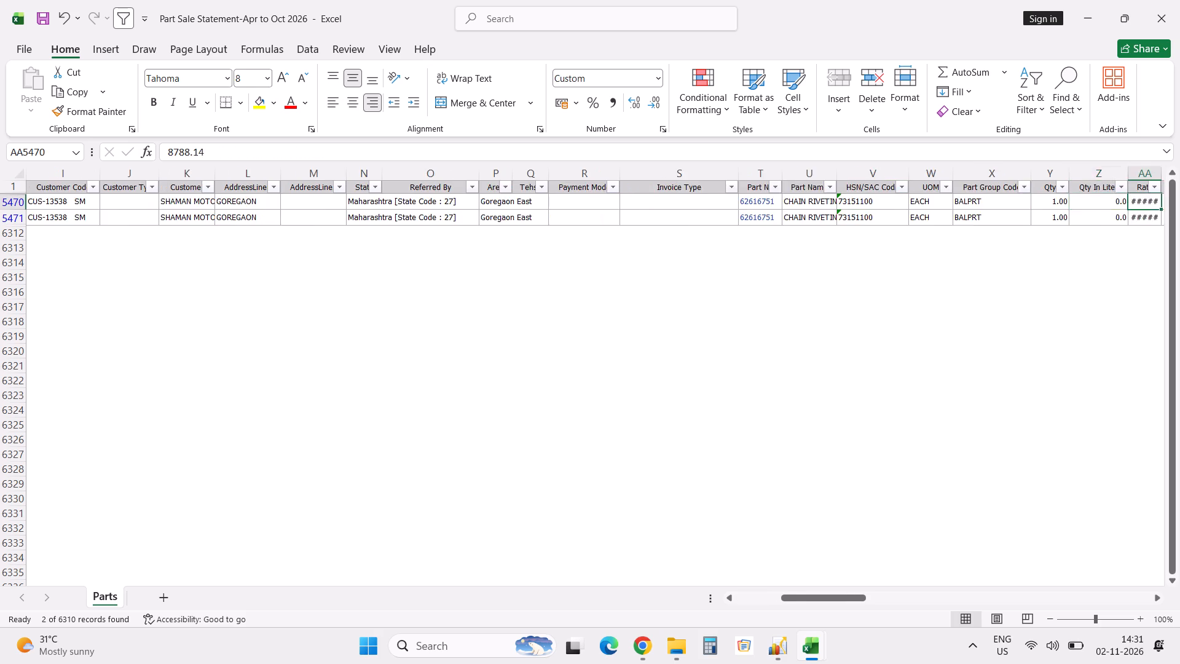
pyautogui.press('Right')
pyautogui.press('Right')
pyautogui.press('Right')
pyautogui.press('Right')
pyautogui.press('Right')
pyautogui.press('Right')
pyautogui.press('Right')
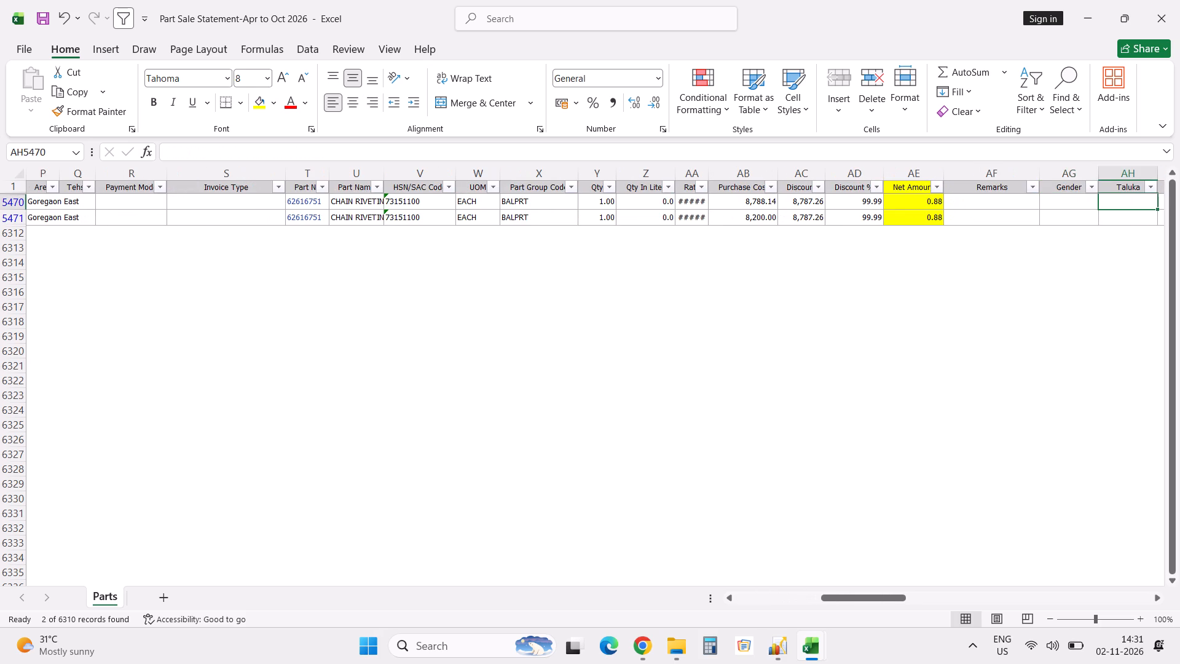